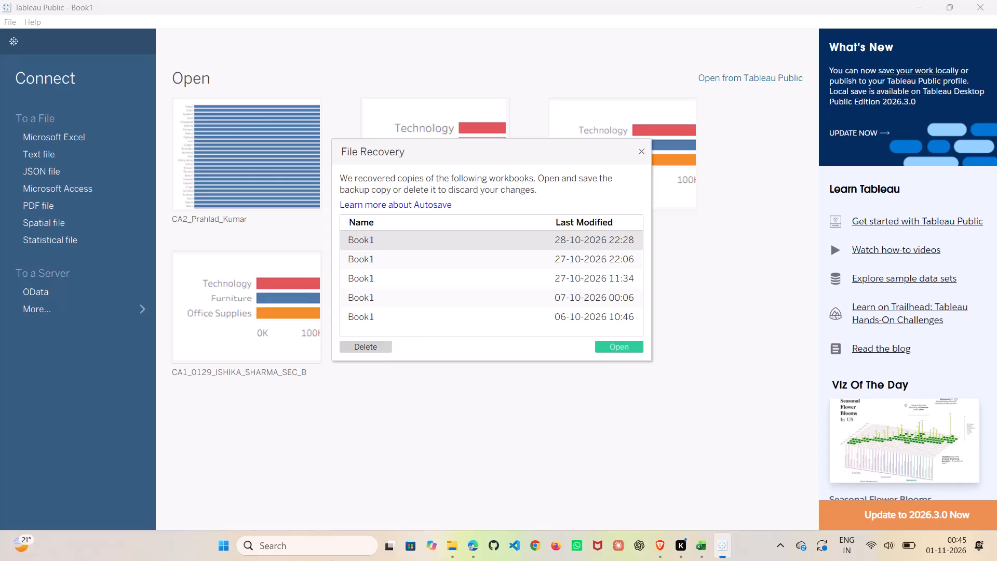
Dismiss the File Recovery dialog without opening or deleting any recovered workbook.
click(339, 424)
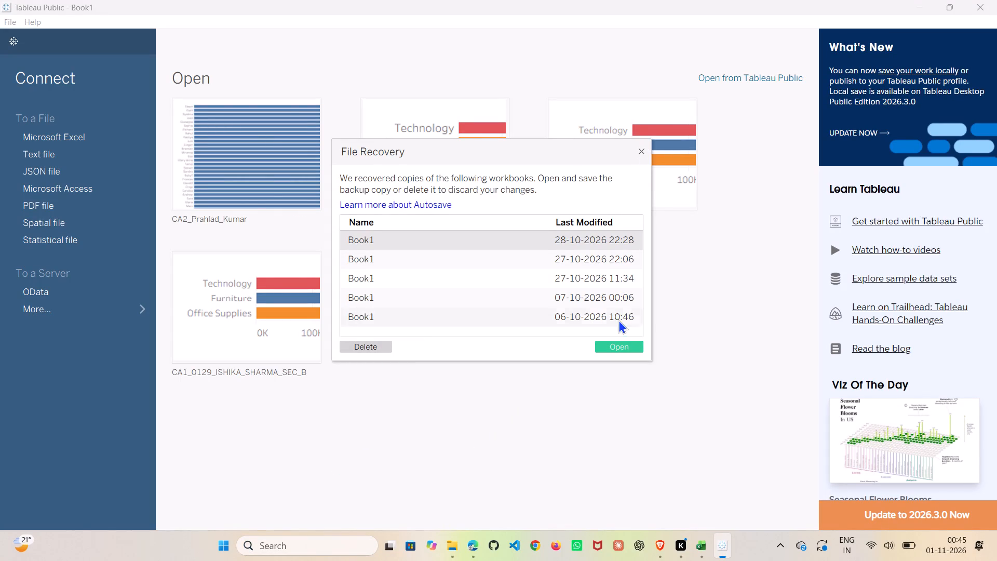
click(640, 150)
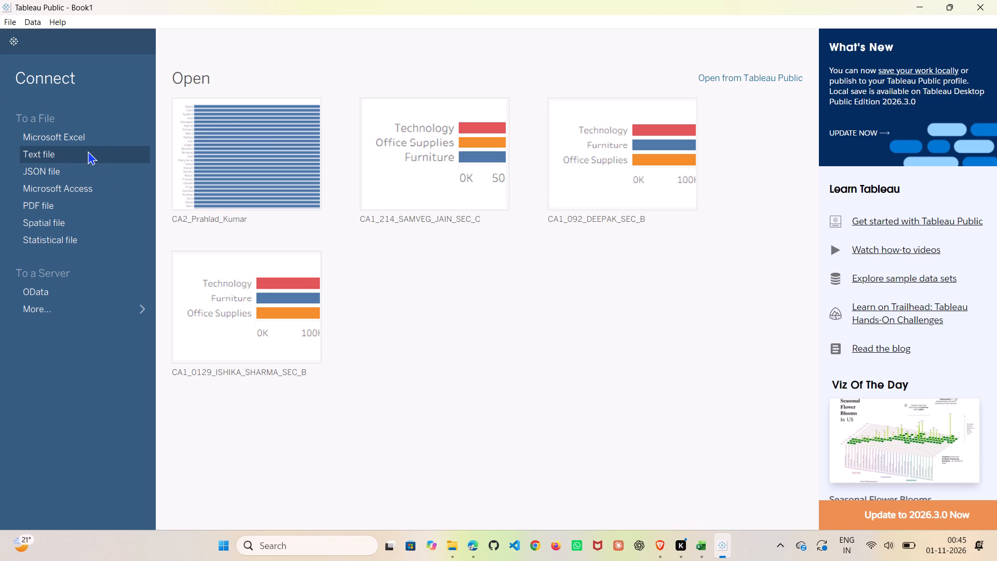
Connect to the Microsoft Excel workbook GSoC_orgs_2023-2026_data in the Downloads folder.
click(83, 137)
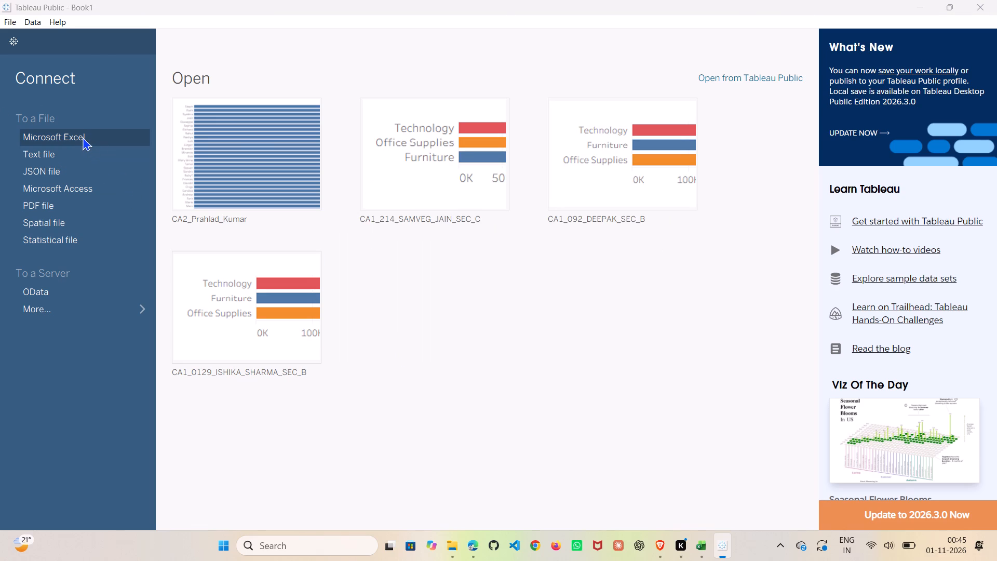
click(59, 200)
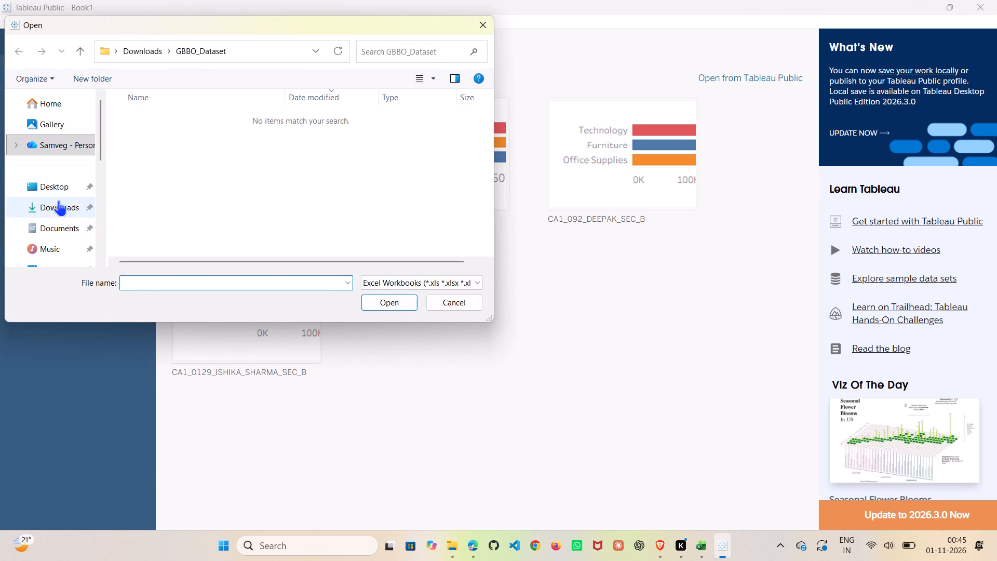
scroll(267, 150, down, 1)
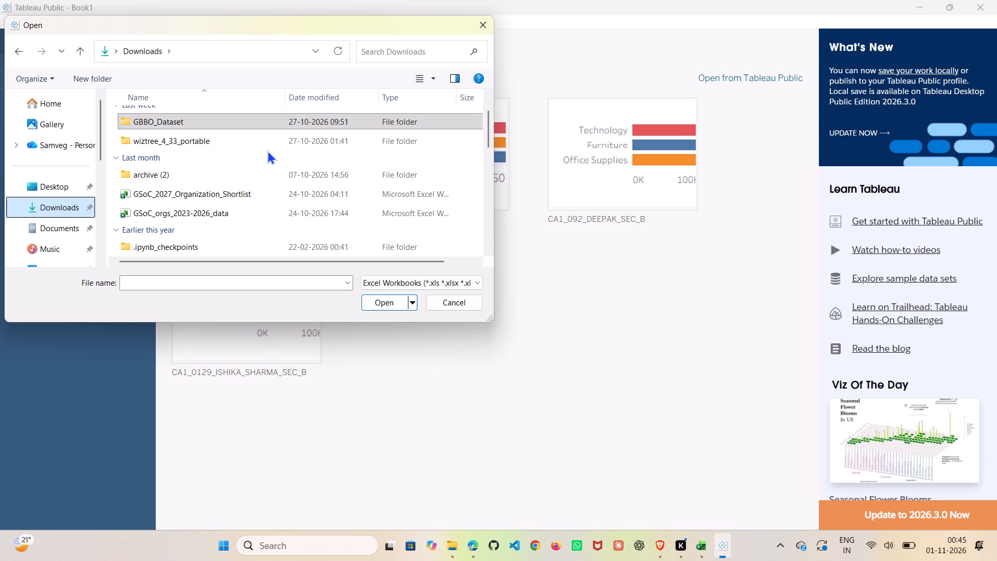
scroll(267, 150, down, 2)
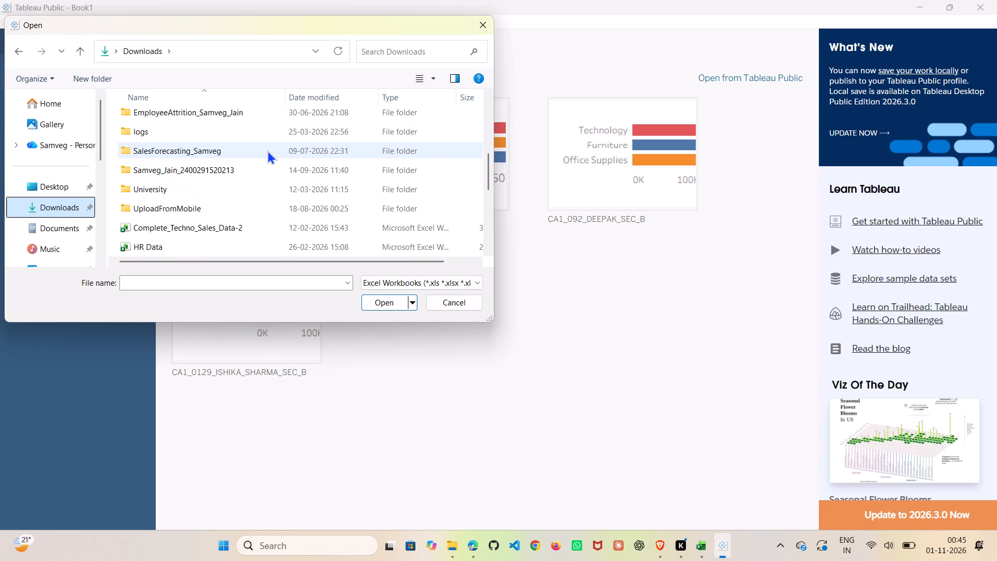
scroll(267, 150, down, 1)
scroll(267, 150, up, 4)
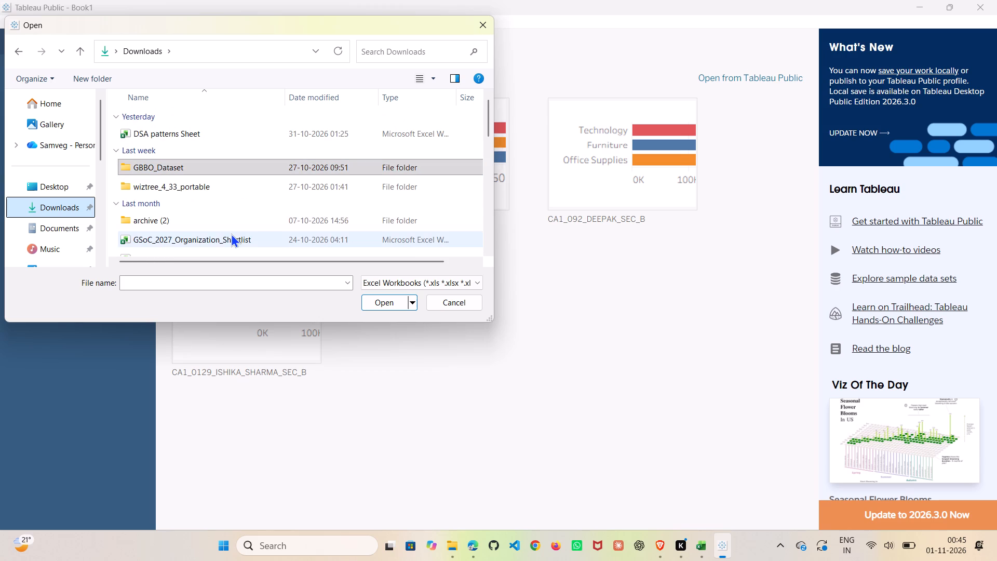
scroll(231, 233, down, 1)
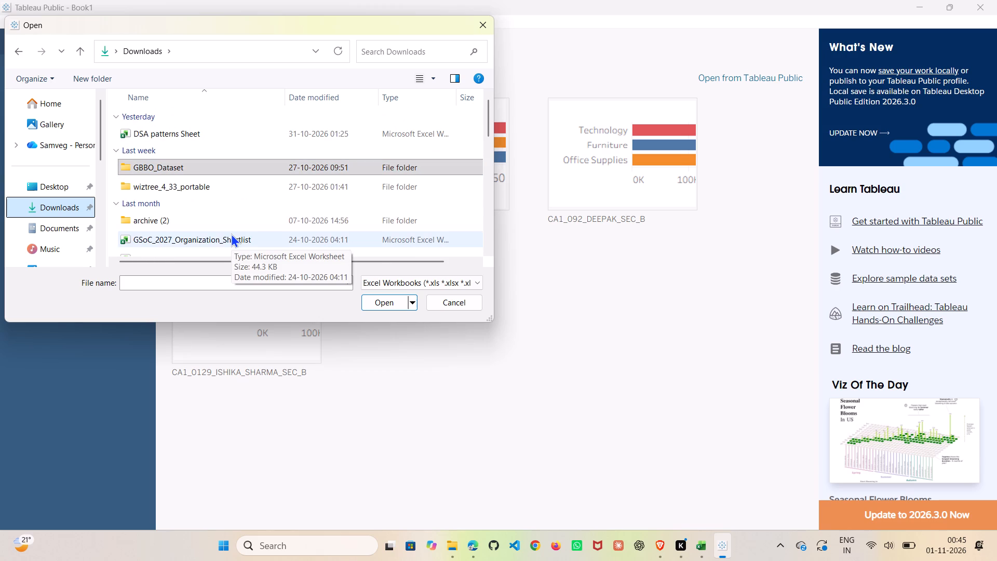
scroll(231, 233, down, 1)
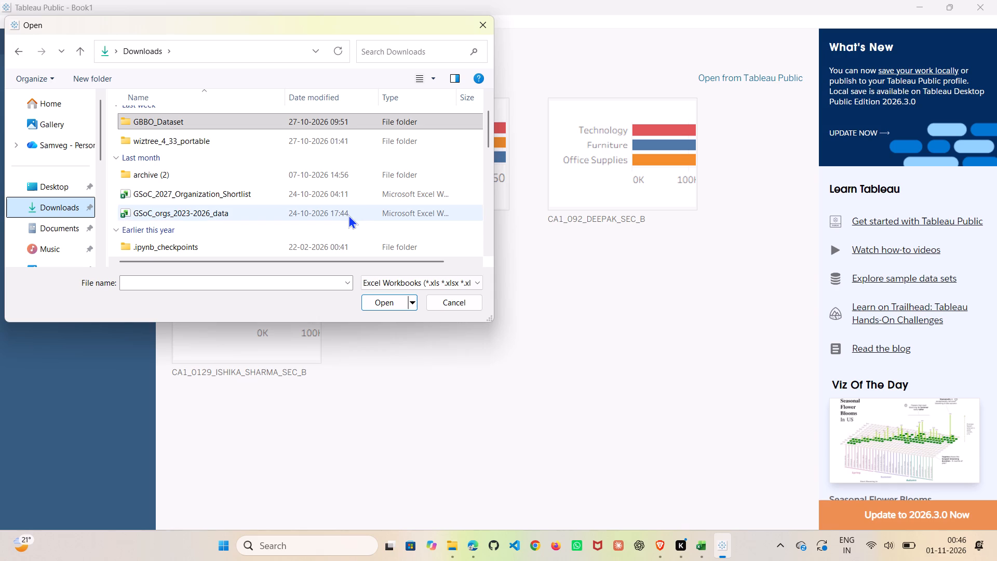
click(347, 210)
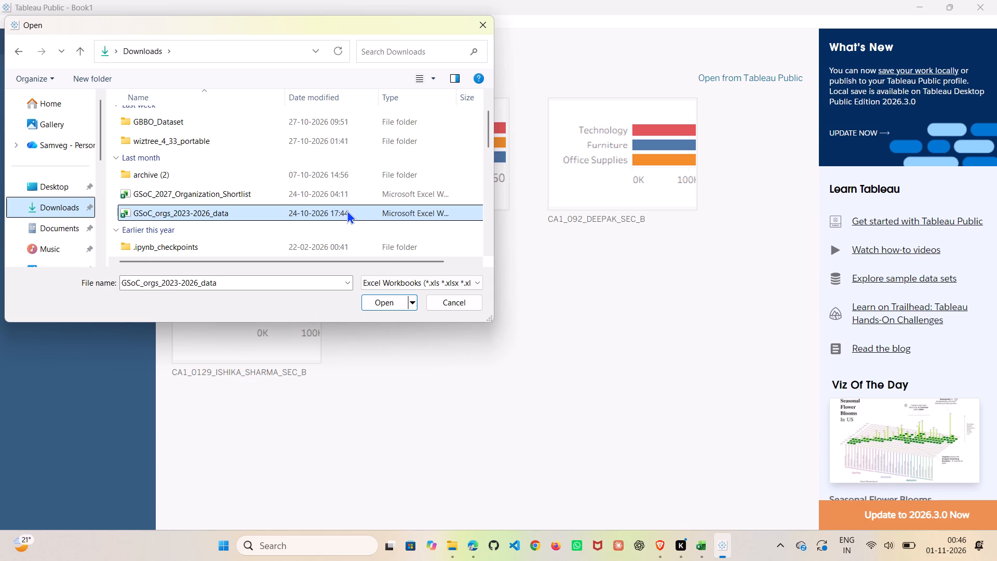
click(390, 304)
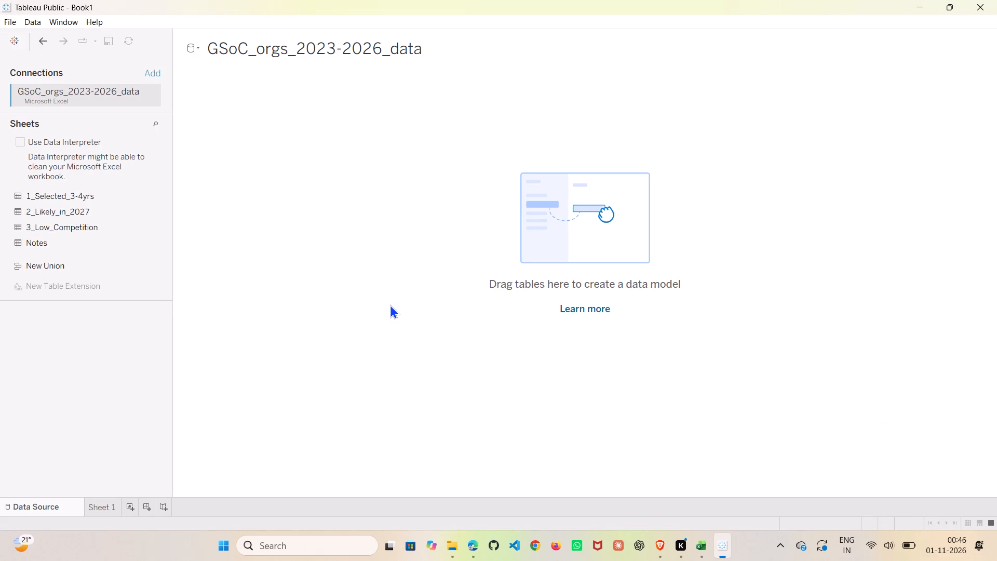
Turn on the Data Interpreter to clean the GSoC_orgs_2023-2026_data workbook's sheets.
click(20, 140)
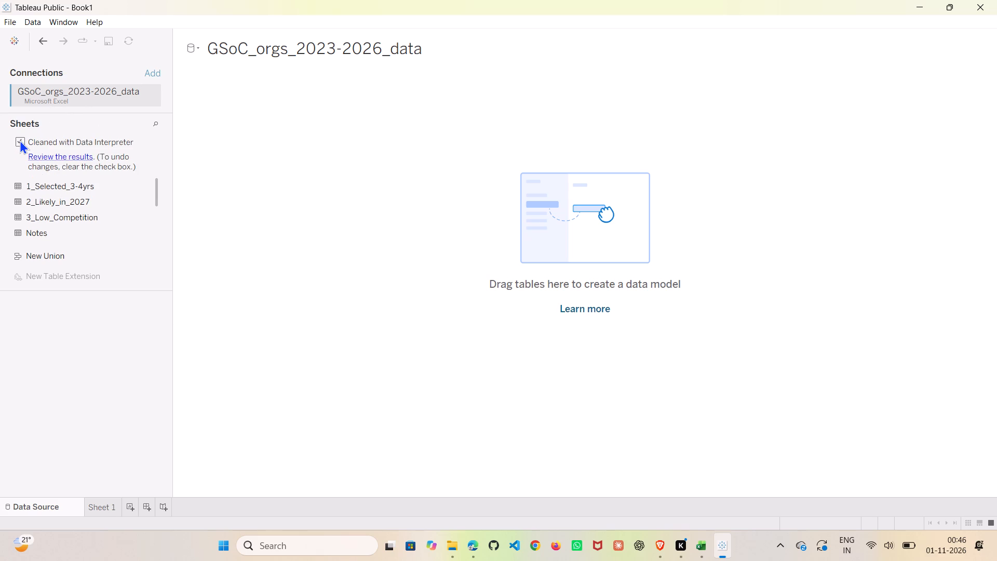
Review the Data Interpreter results key in Excel, close that results workbook and minimize the remaining DSA patterns Sheet window.
click(80, 156)
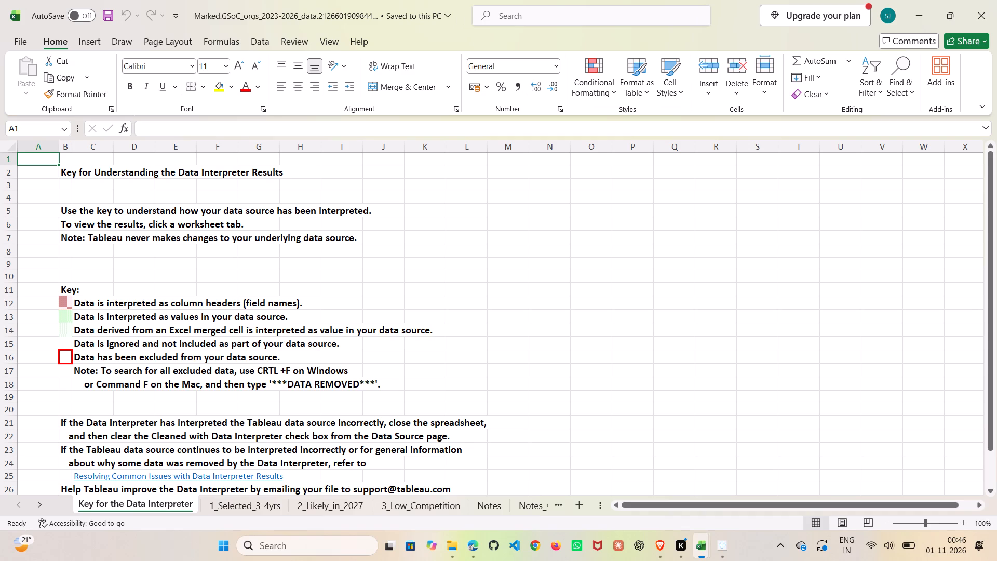
scroll(259, 241, left, 1)
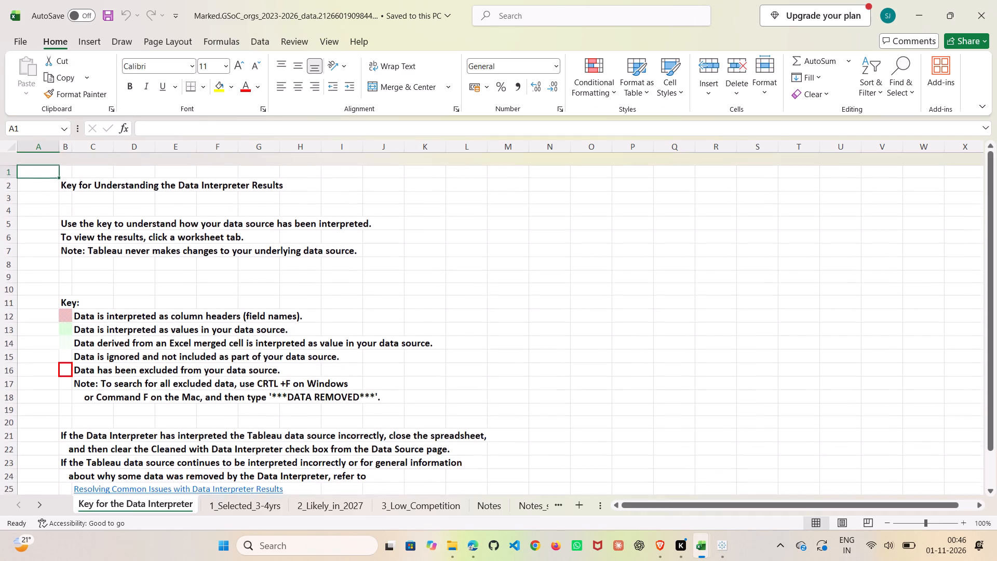
scroll(259, 241, left, 1)
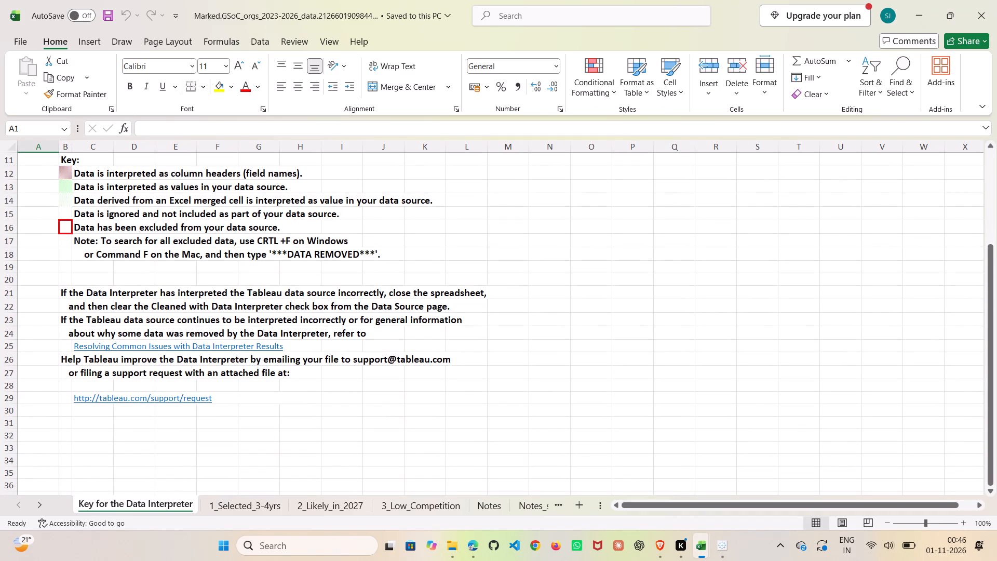
scroll(262, 263, up, 1)
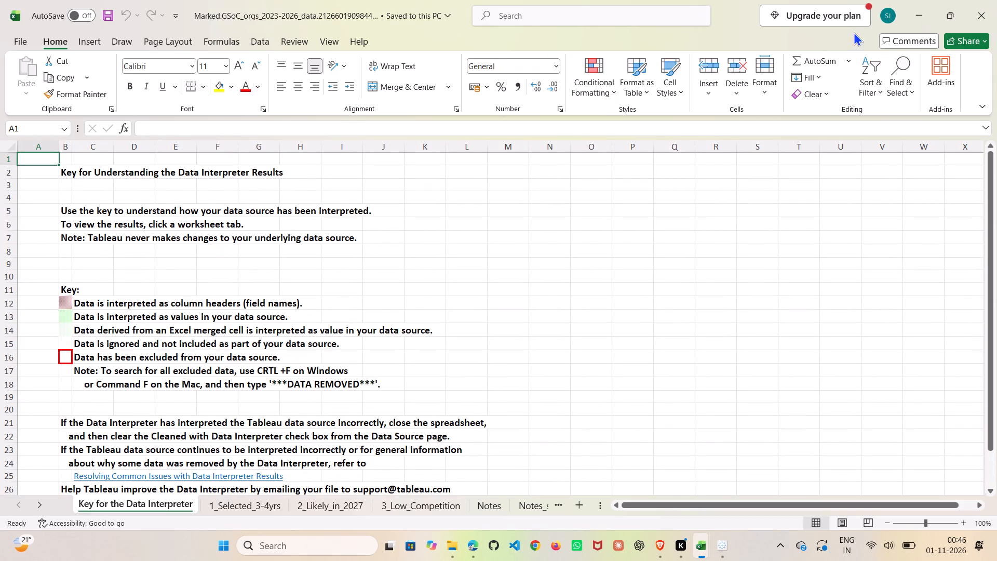
click(972, 17)
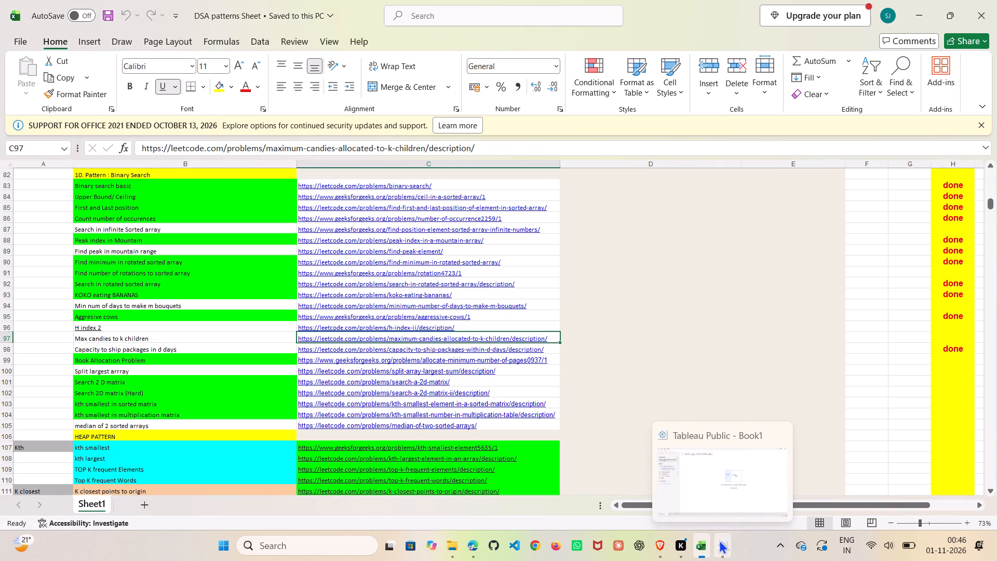
click(925, 16)
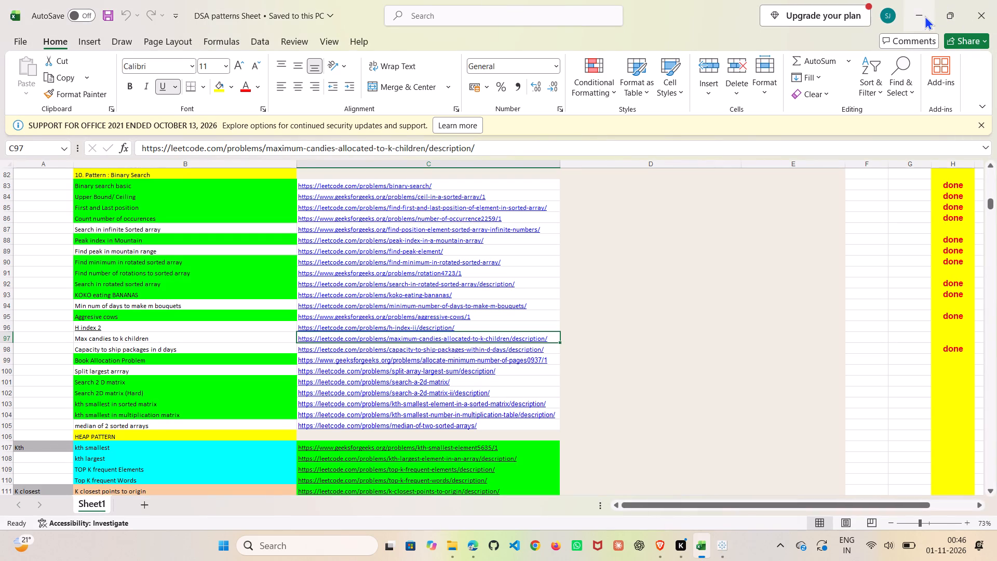
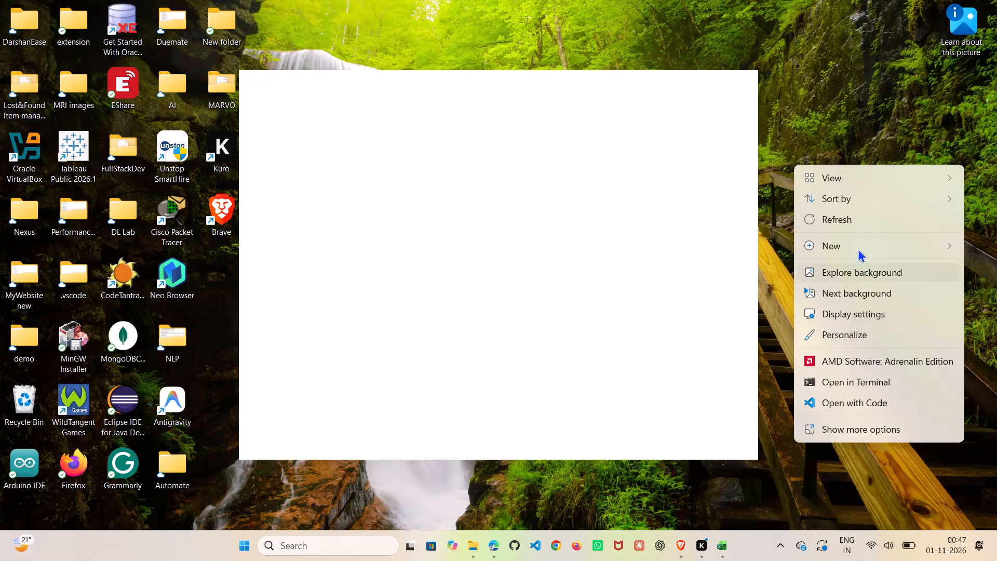
Refresh the desktop, then find and launch Tableau Public 2026.1.
click(863, 217)
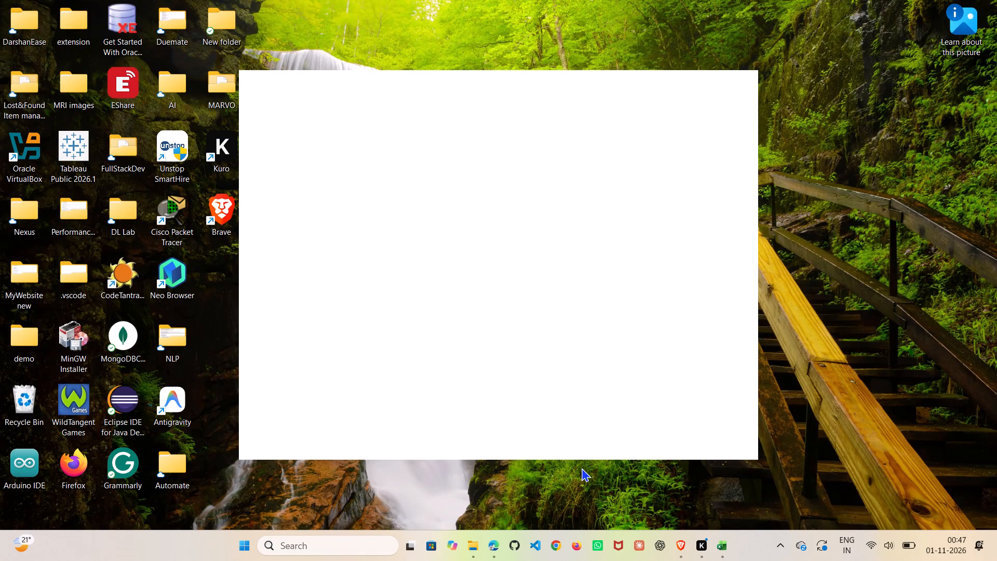
click(359, 546)
key(t)
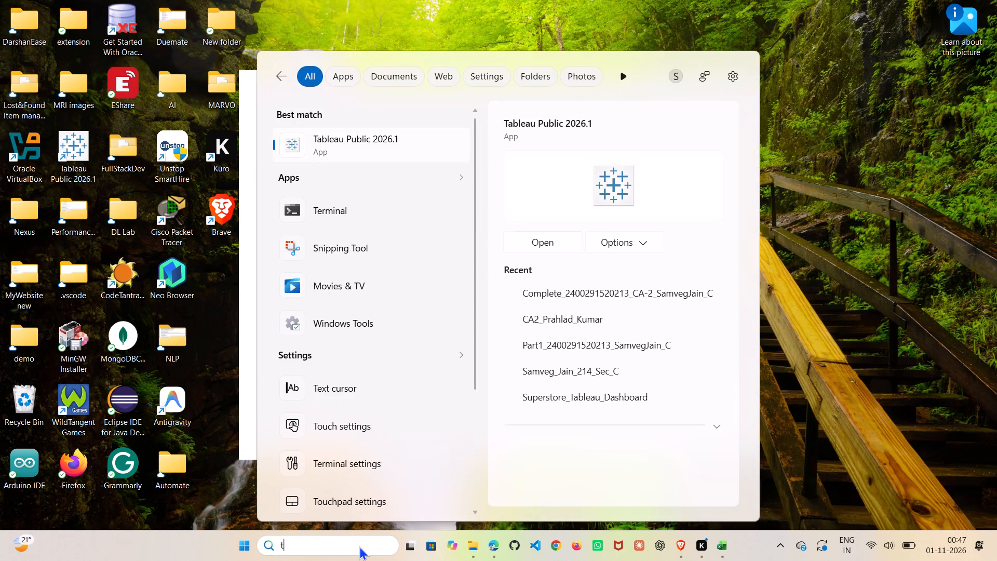
key(Return)
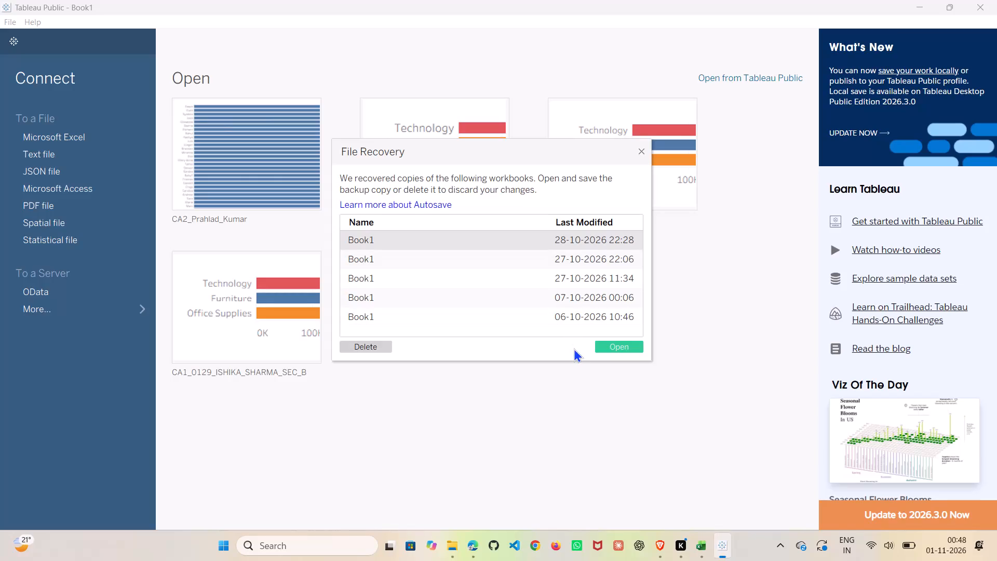
Dismiss the File Recovery dialog without opening or deleting any recovered workbook.
click(454, 316)
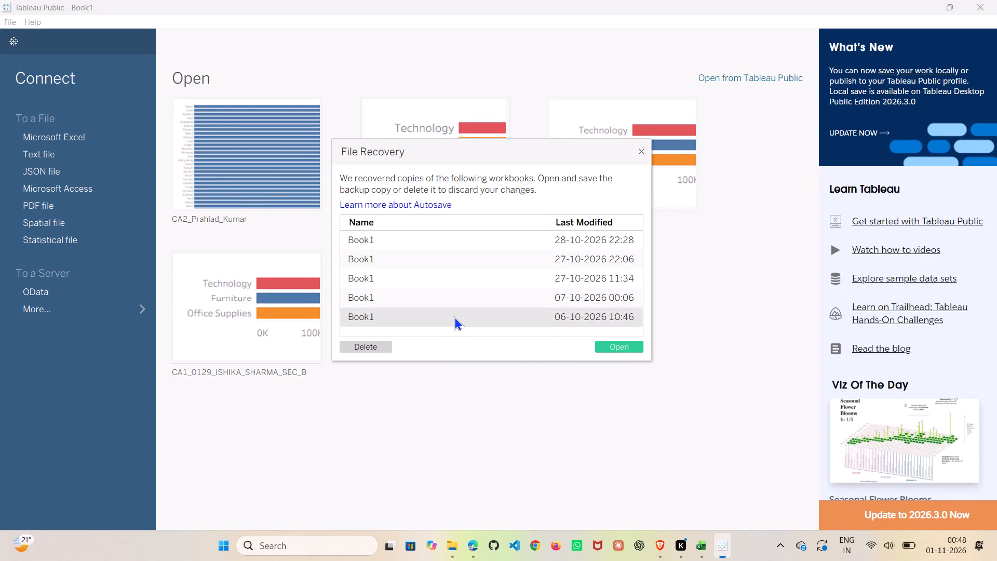
click(699, 327)
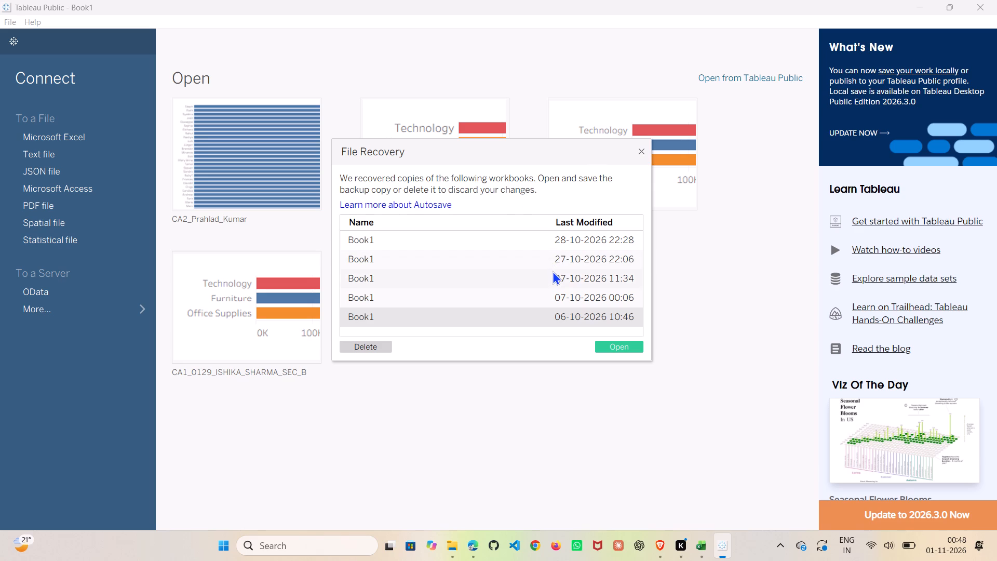
click(640, 150)
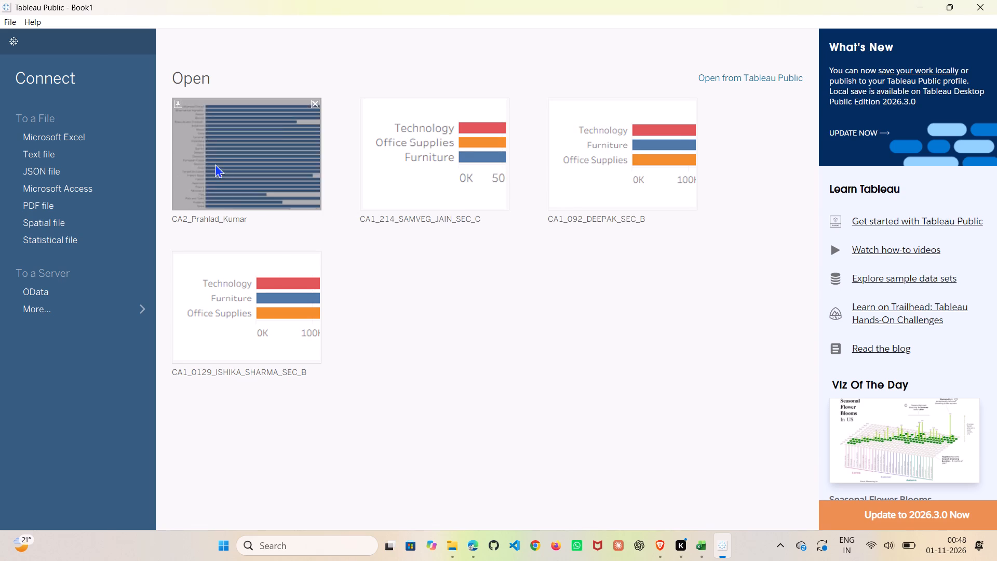
Connect to the Microsoft Excel workbook Superstore in the Downloads folder.
click(56, 132)
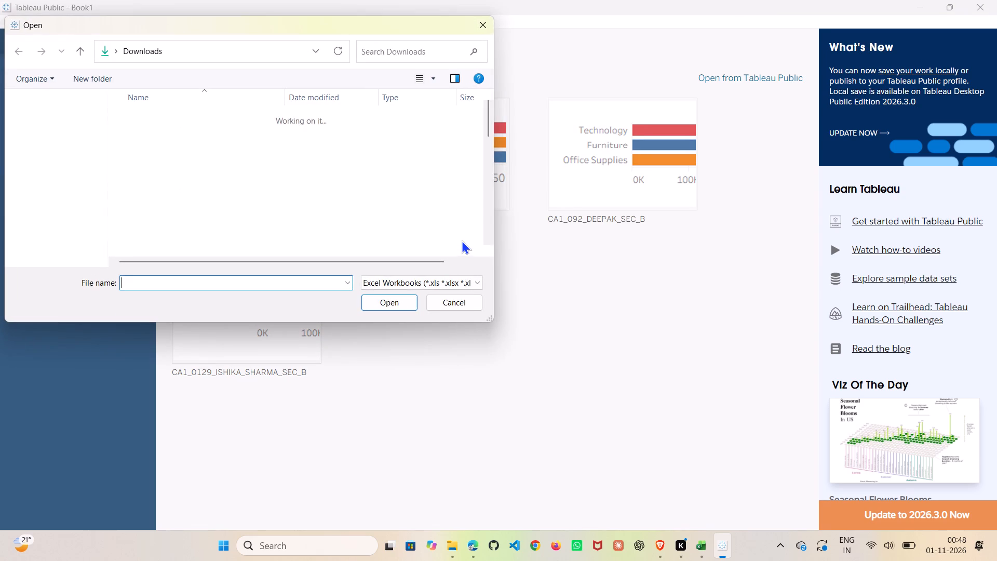
scroll(375, 182, down, 2)
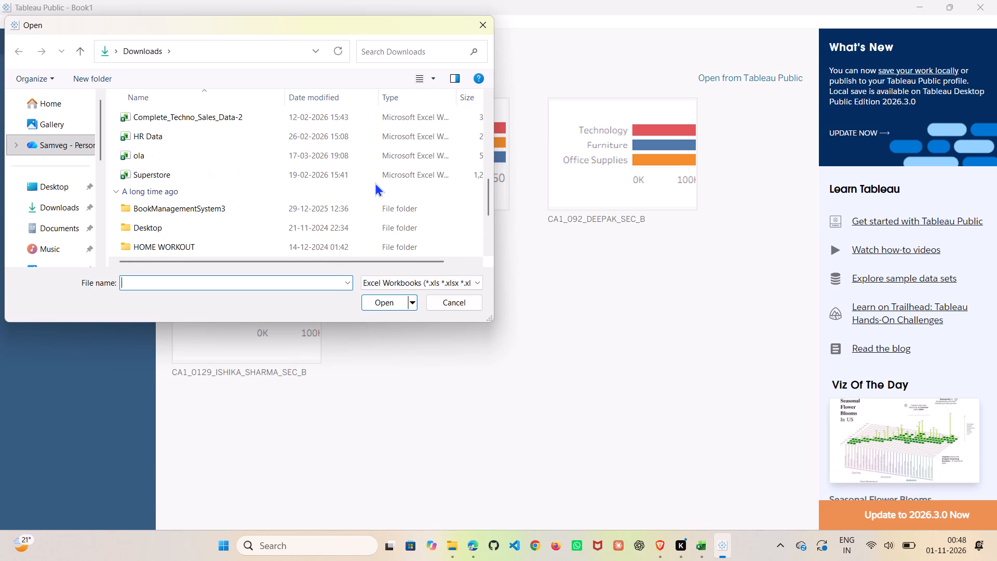
scroll(375, 182, down, 2)
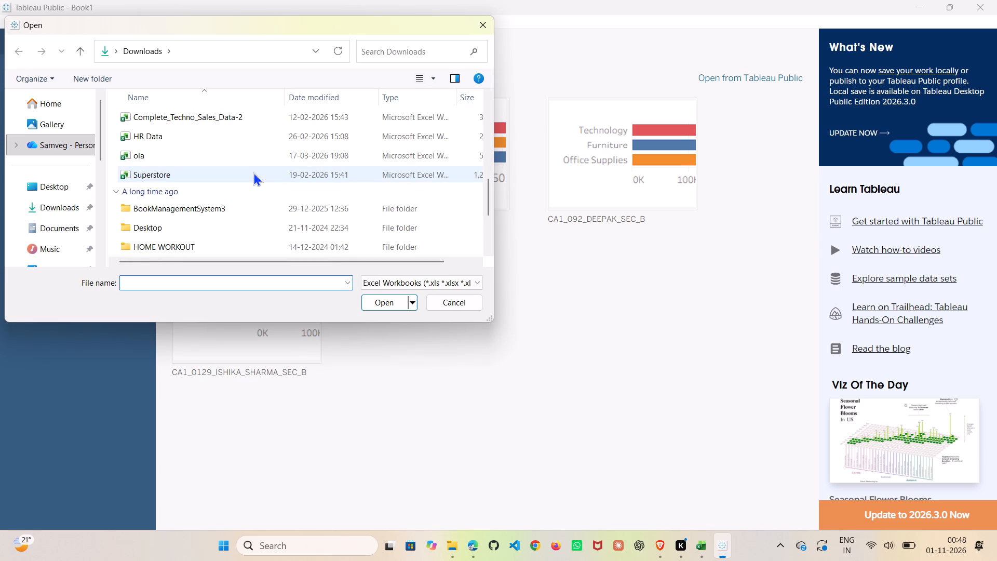
double_click(253, 172)
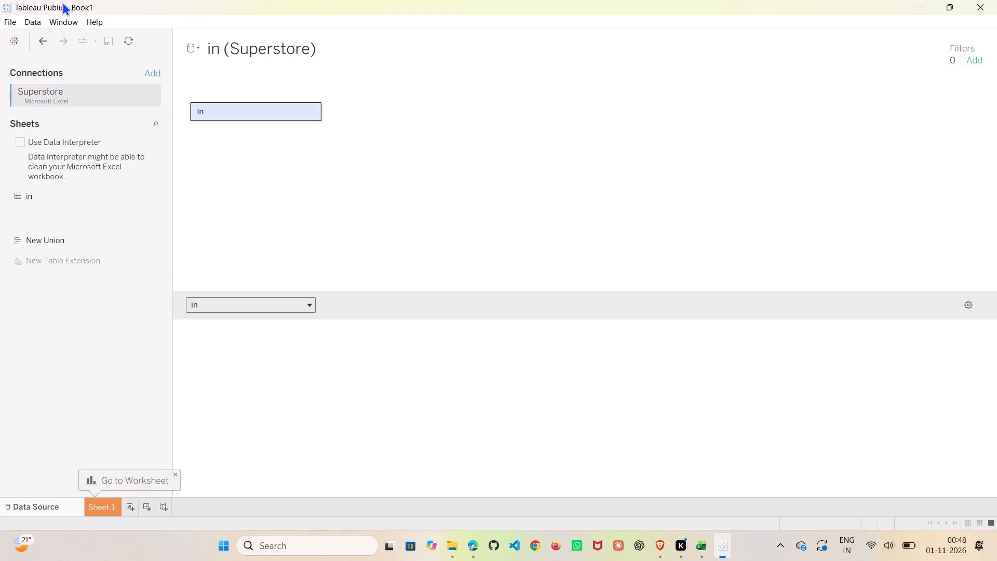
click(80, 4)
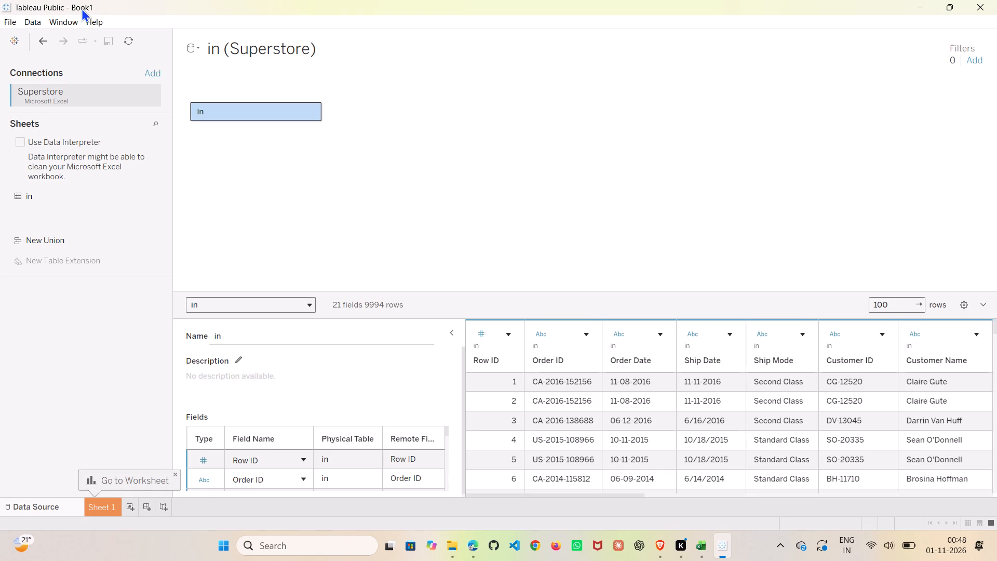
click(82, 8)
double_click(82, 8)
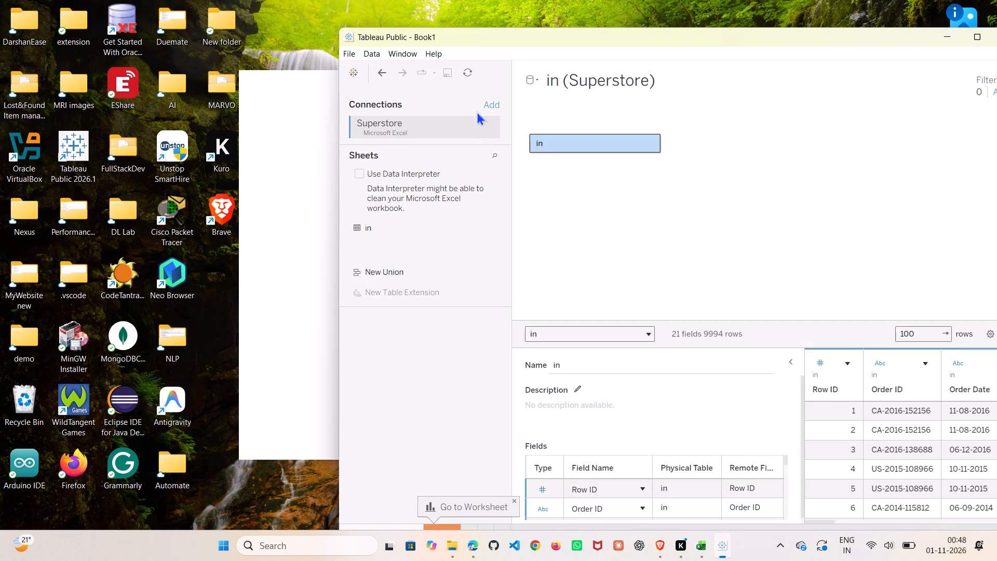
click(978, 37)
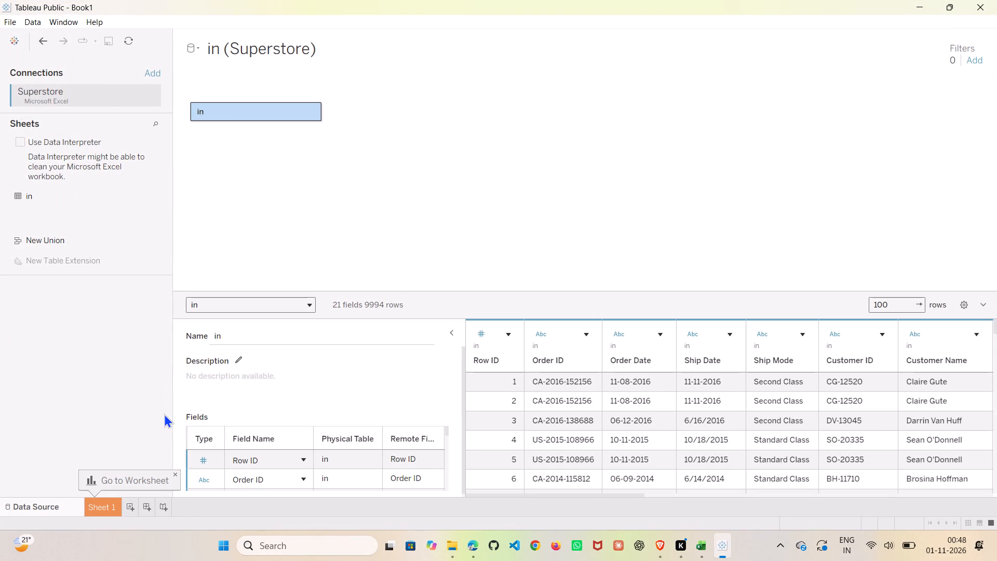
Go to the Sheet 1 worksheet to work with the Superstore data fields.
click(107, 507)
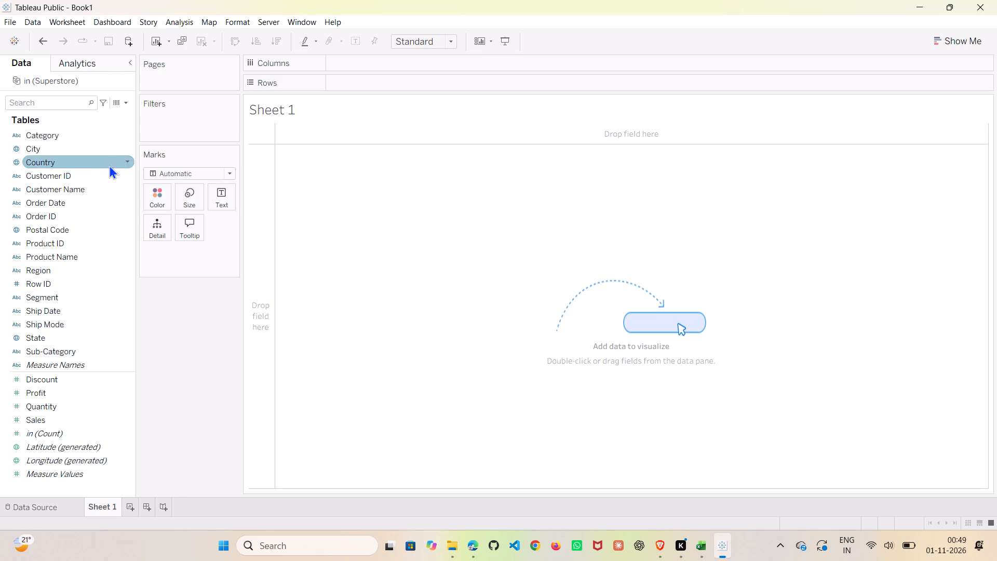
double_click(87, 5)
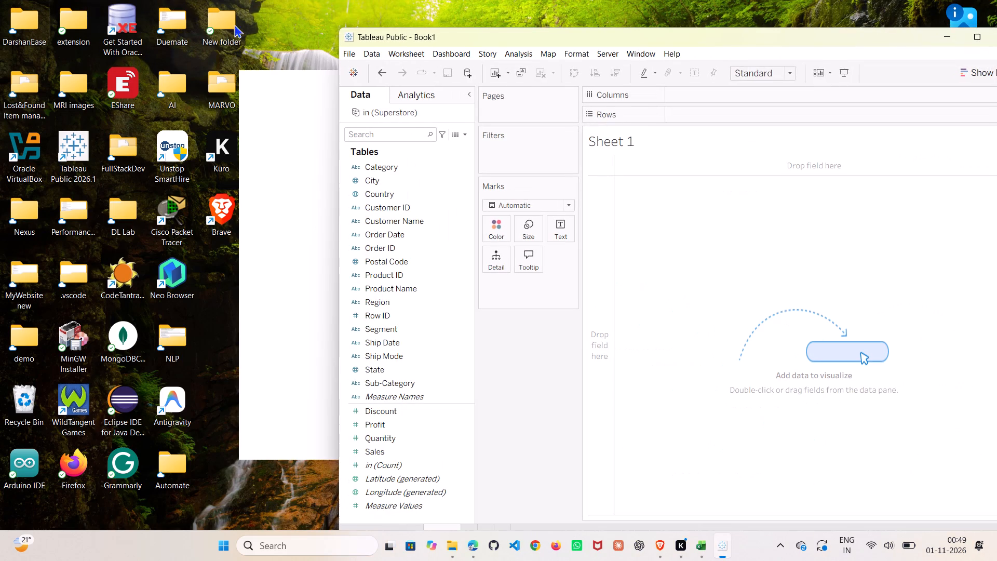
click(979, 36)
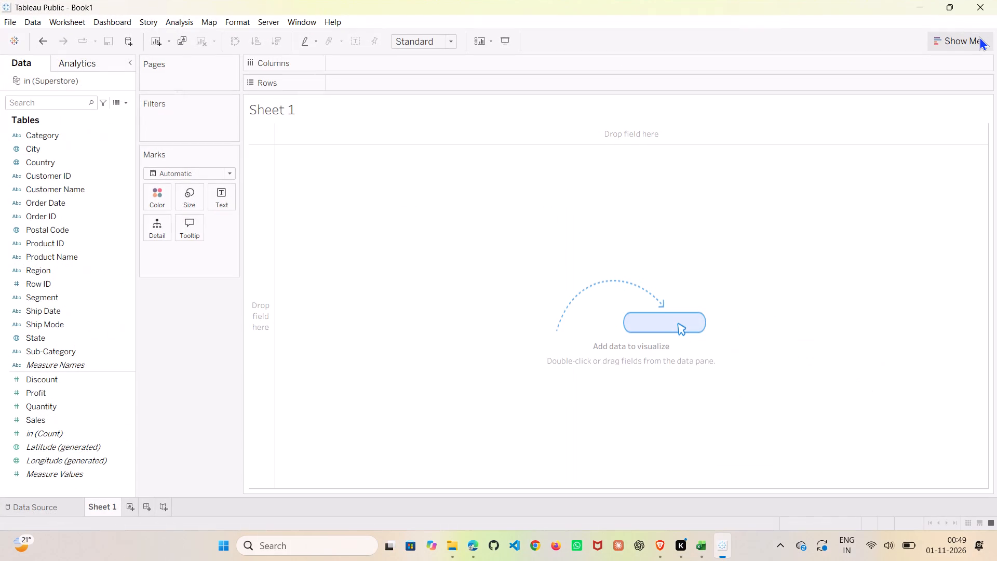
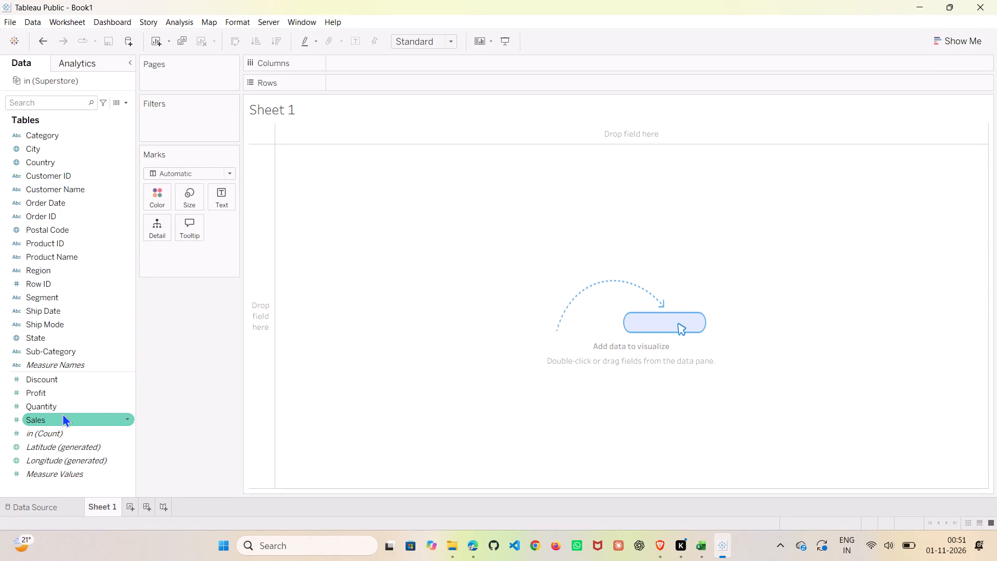
Place the Sales measure on the Rows shelf to start a chart of total sales.
drag(69, 417, 409, 86)
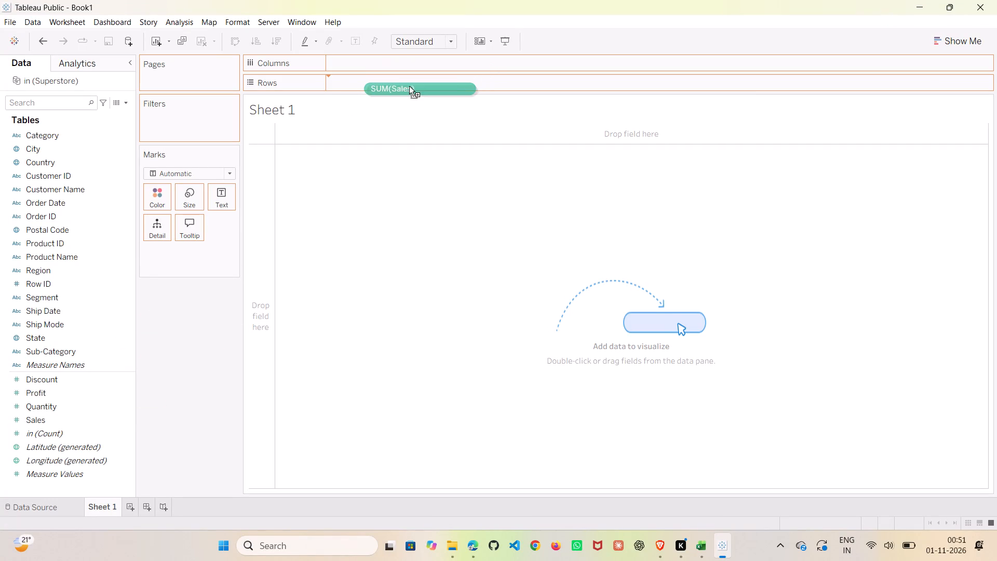
drag(409, 86, 404, 79)
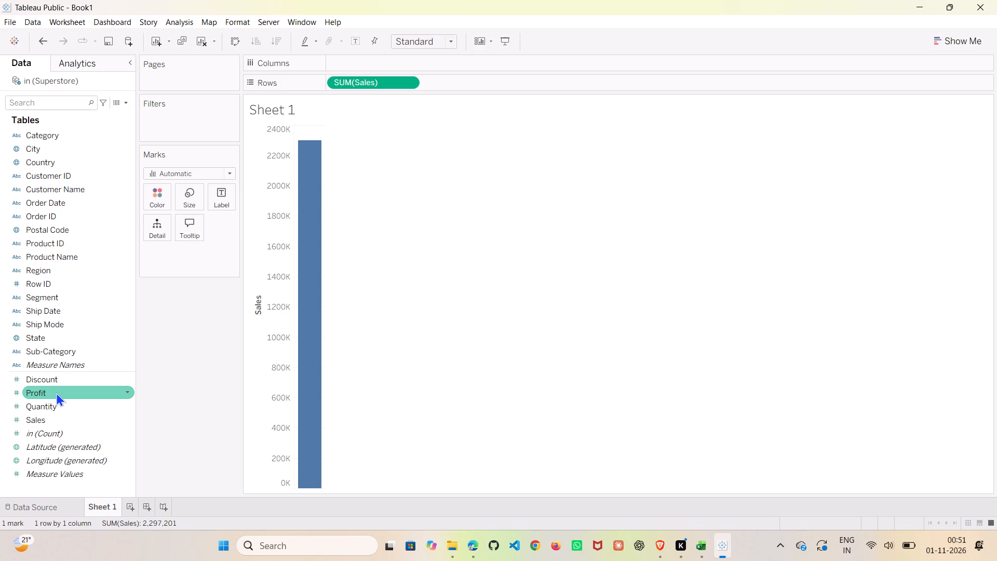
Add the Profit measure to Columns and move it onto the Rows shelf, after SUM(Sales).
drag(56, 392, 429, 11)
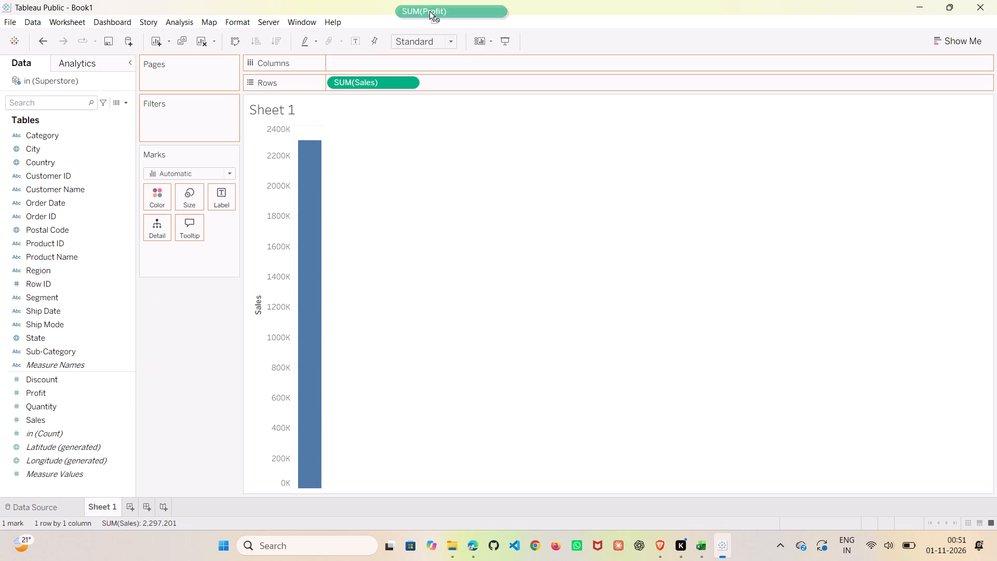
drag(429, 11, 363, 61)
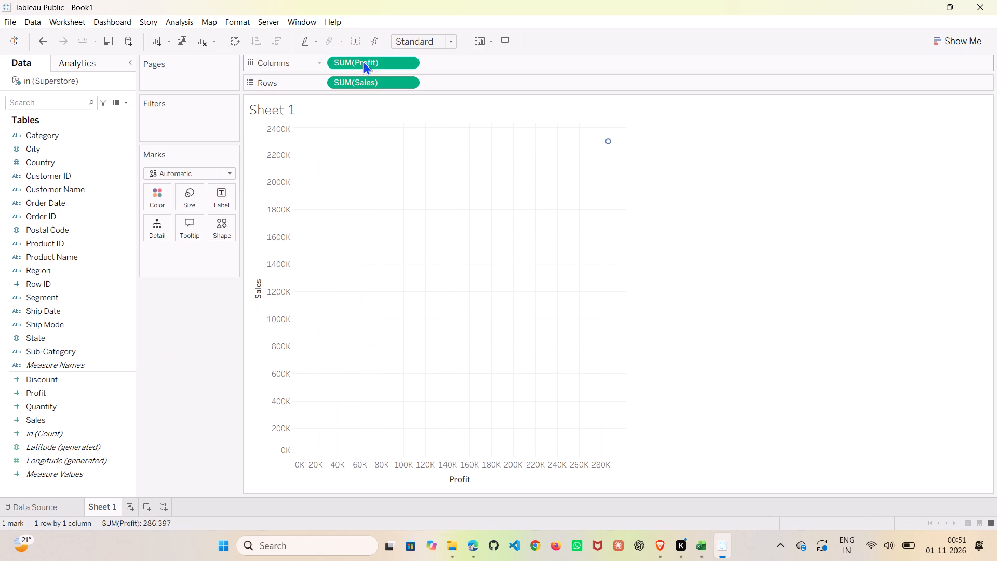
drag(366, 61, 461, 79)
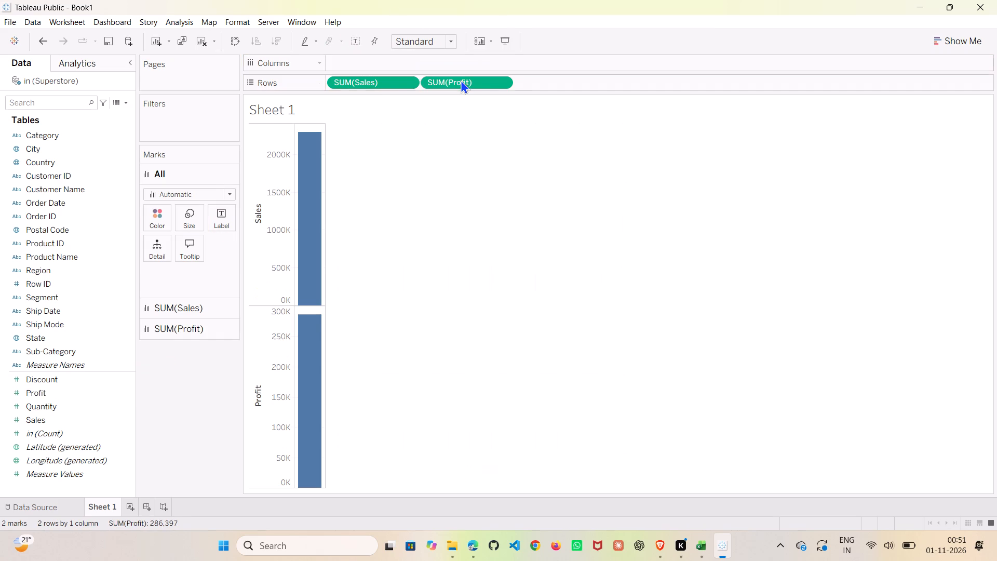
Move SUM(Sales) from the Rows shelf to the Columns shelf.
drag(370, 83, 368, 65)
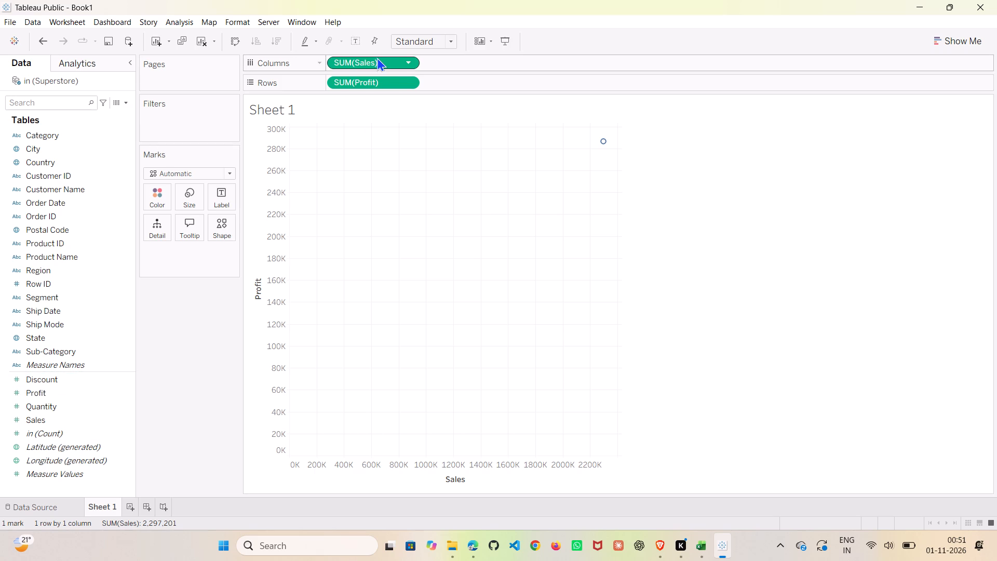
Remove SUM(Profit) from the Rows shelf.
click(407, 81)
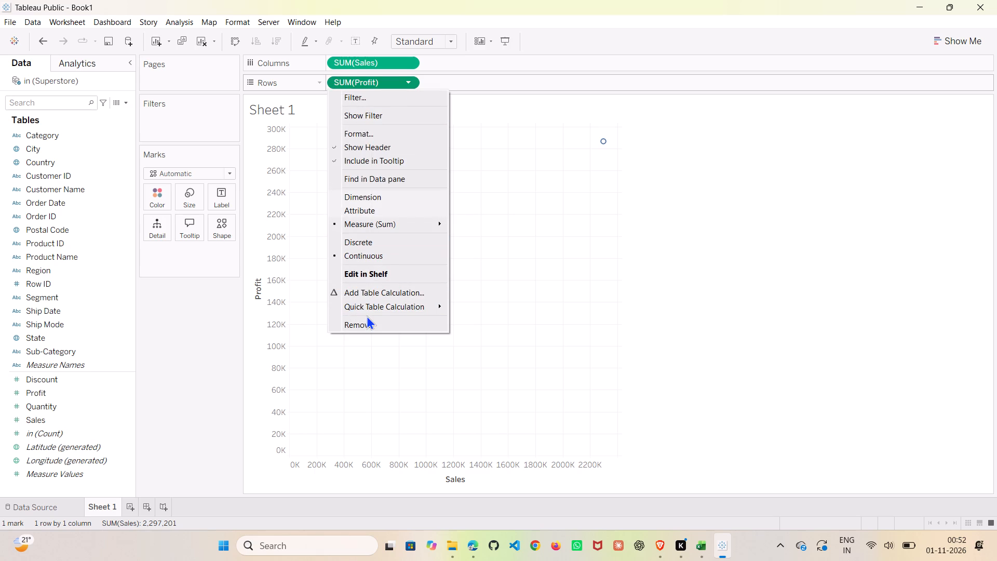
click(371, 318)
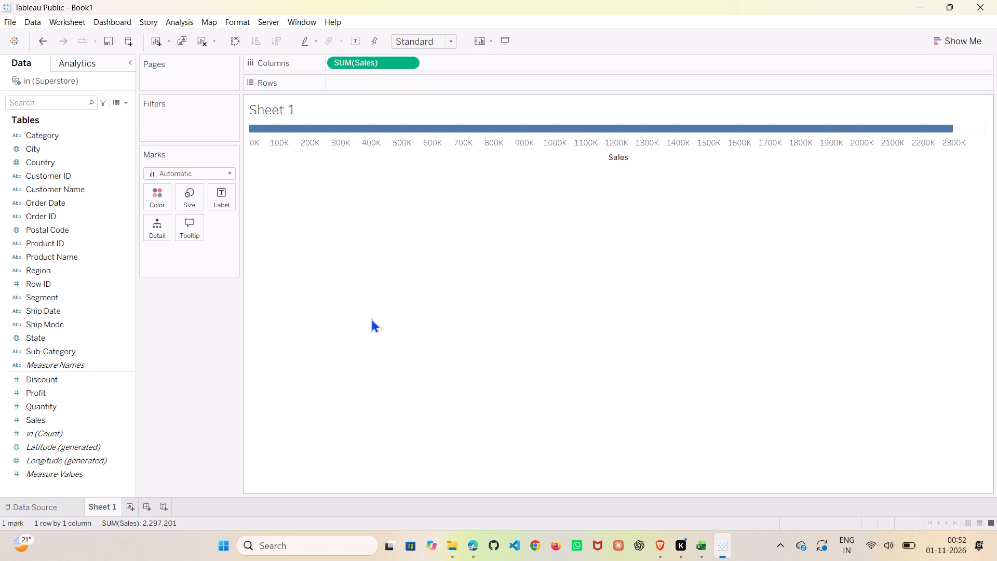
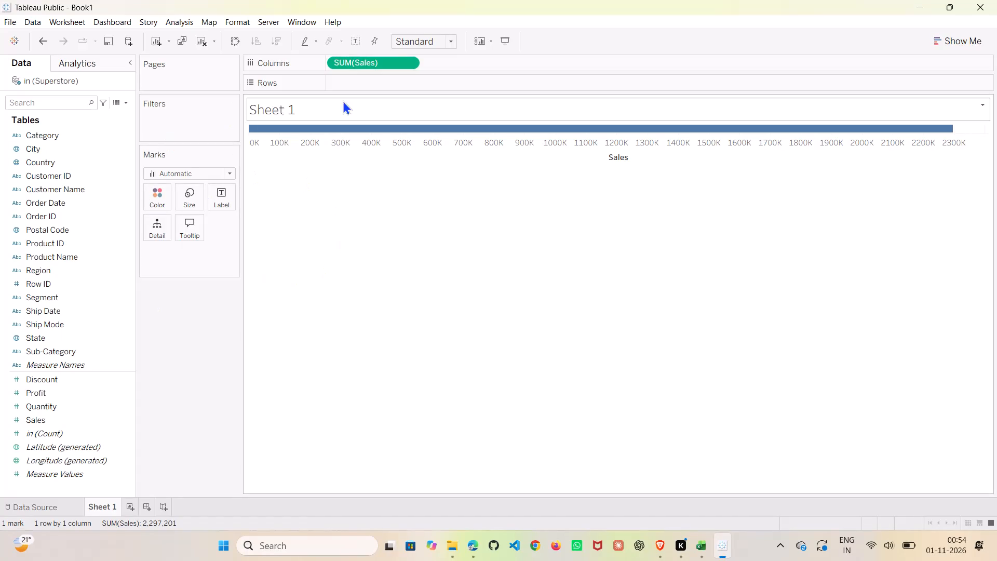
Remove SUM(Sales) from the Columns shelf to clear the sheet.
click(409, 62)
click(381, 305)
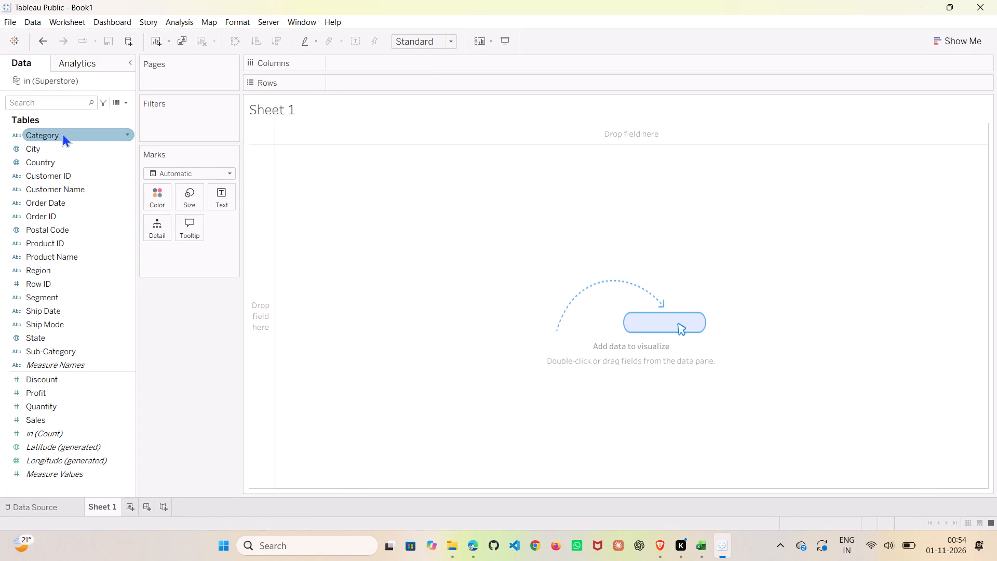
Build a vertical bar chart of sales by category, with Category on Columns and Sales on Rows.
drag(62, 133, 385, 63)
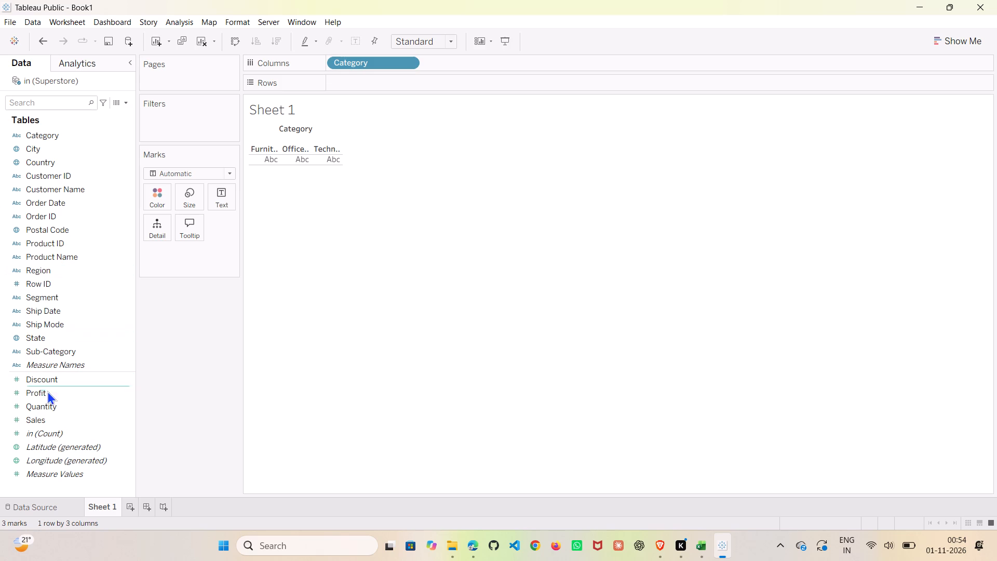
drag(55, 421, 362, 90)
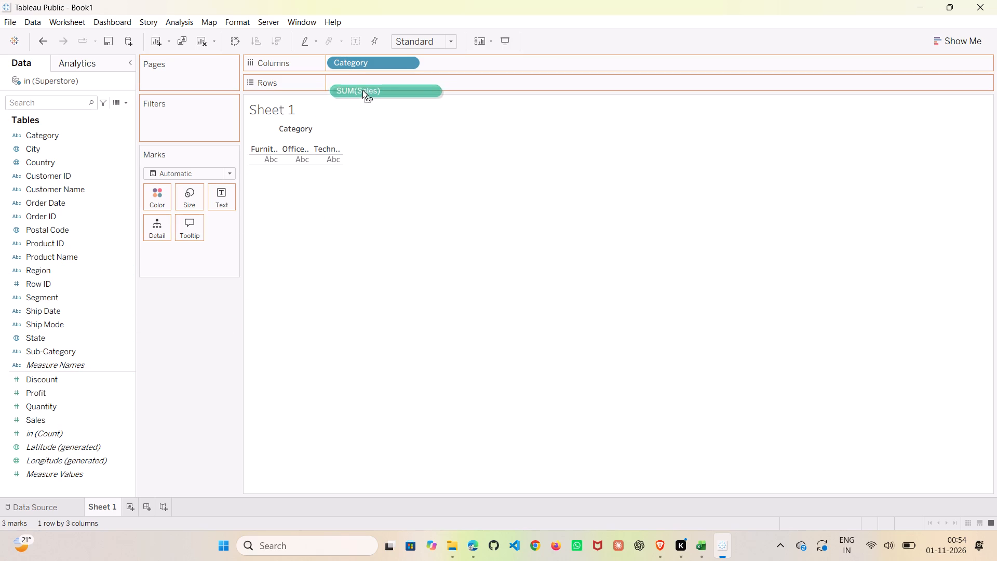
drag(362, 90, 361, 86)
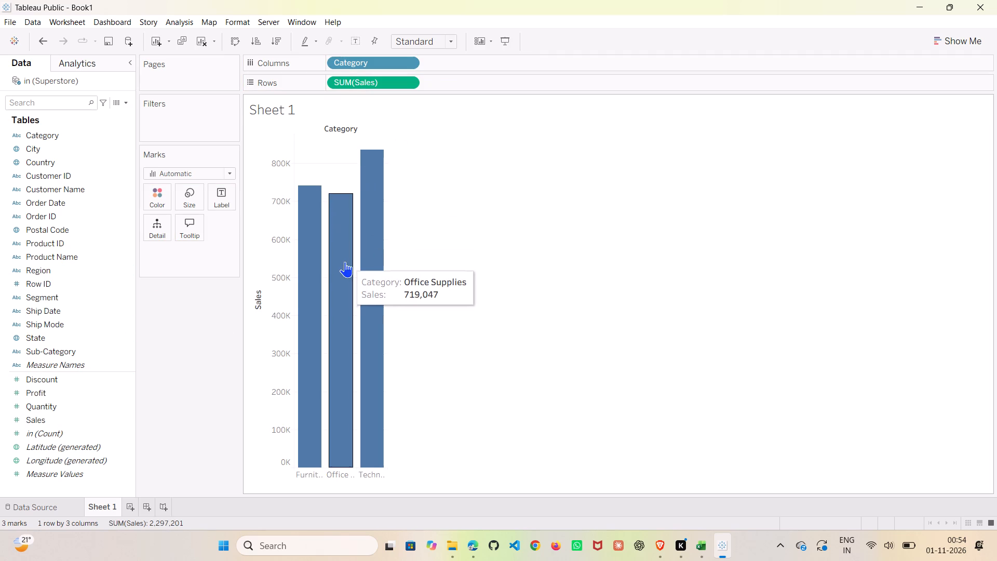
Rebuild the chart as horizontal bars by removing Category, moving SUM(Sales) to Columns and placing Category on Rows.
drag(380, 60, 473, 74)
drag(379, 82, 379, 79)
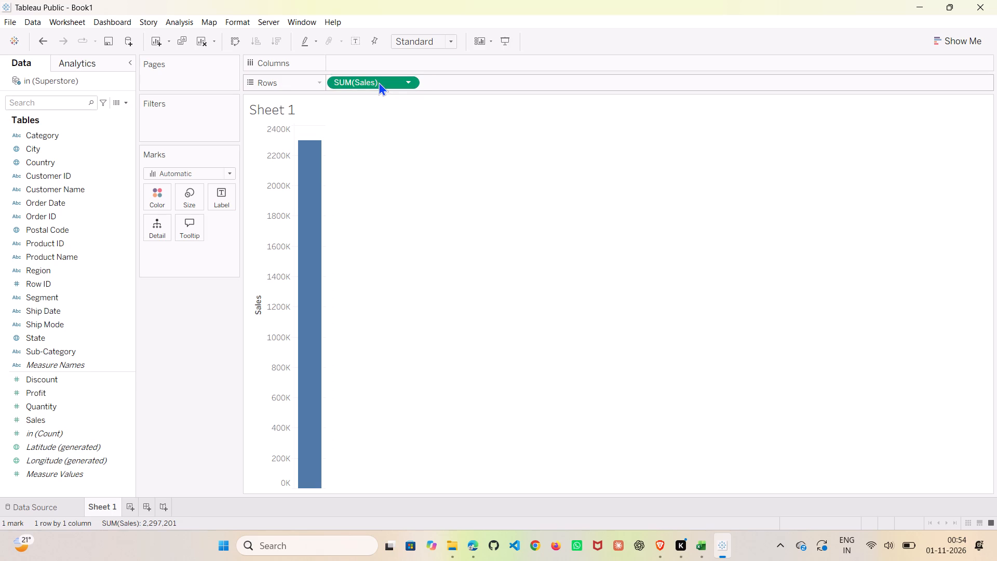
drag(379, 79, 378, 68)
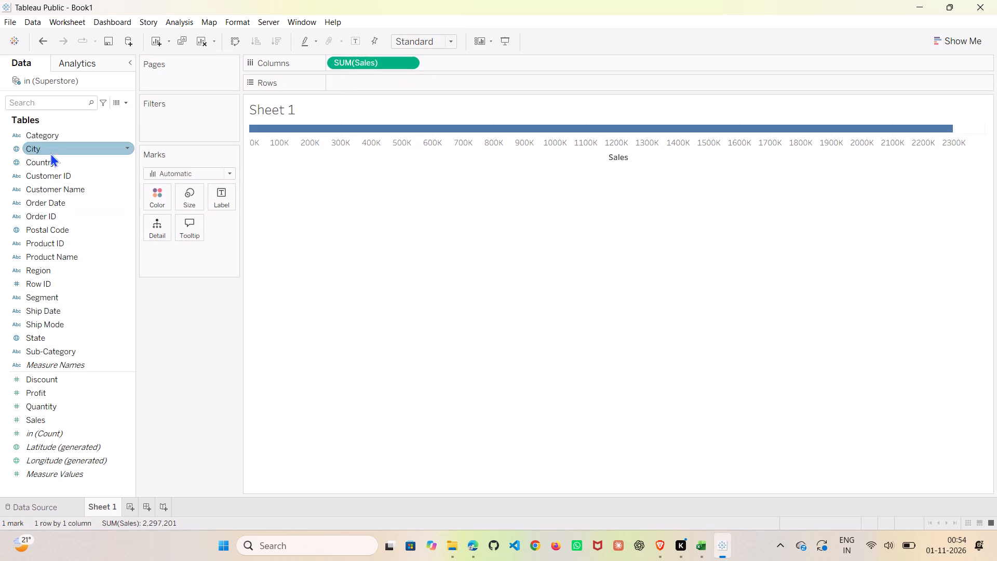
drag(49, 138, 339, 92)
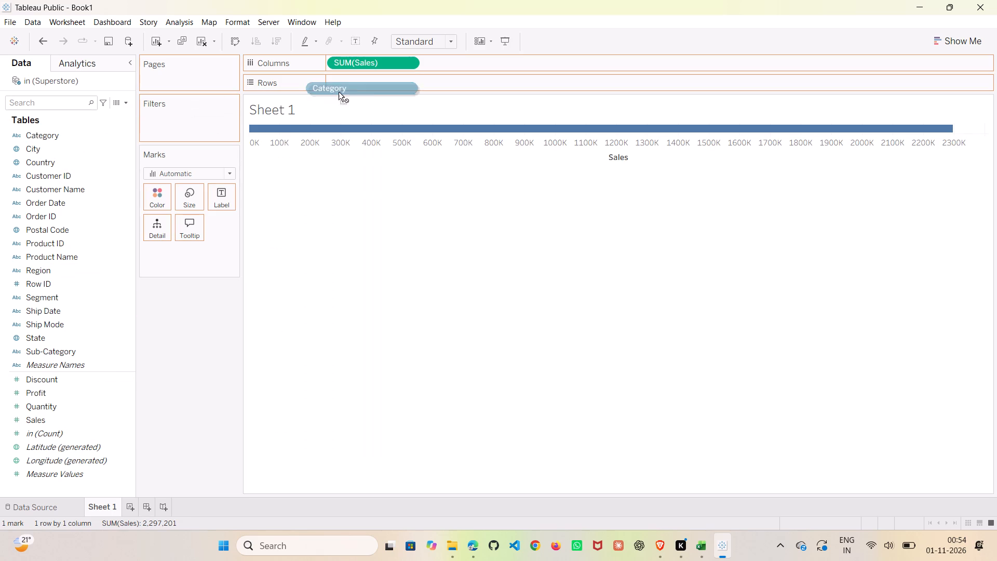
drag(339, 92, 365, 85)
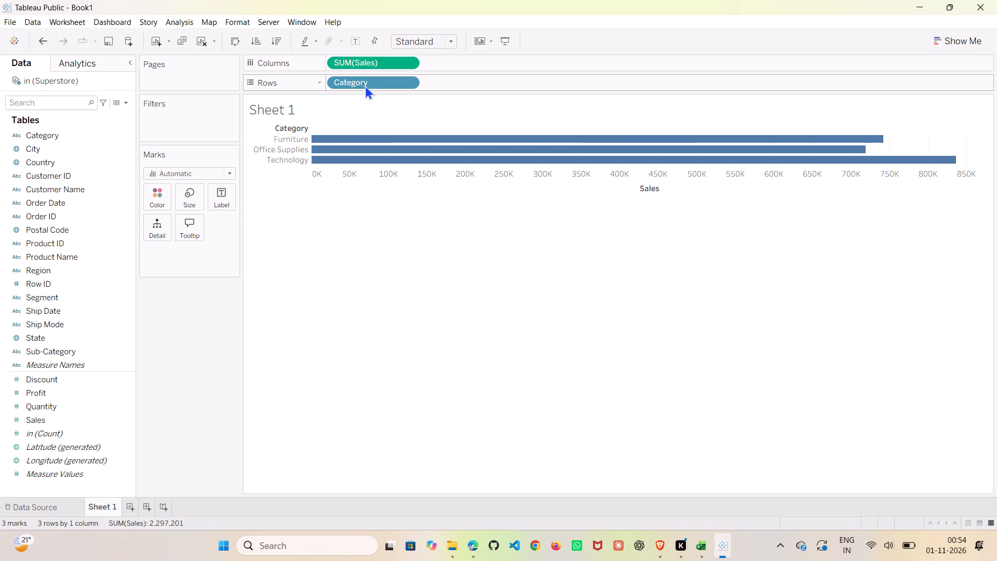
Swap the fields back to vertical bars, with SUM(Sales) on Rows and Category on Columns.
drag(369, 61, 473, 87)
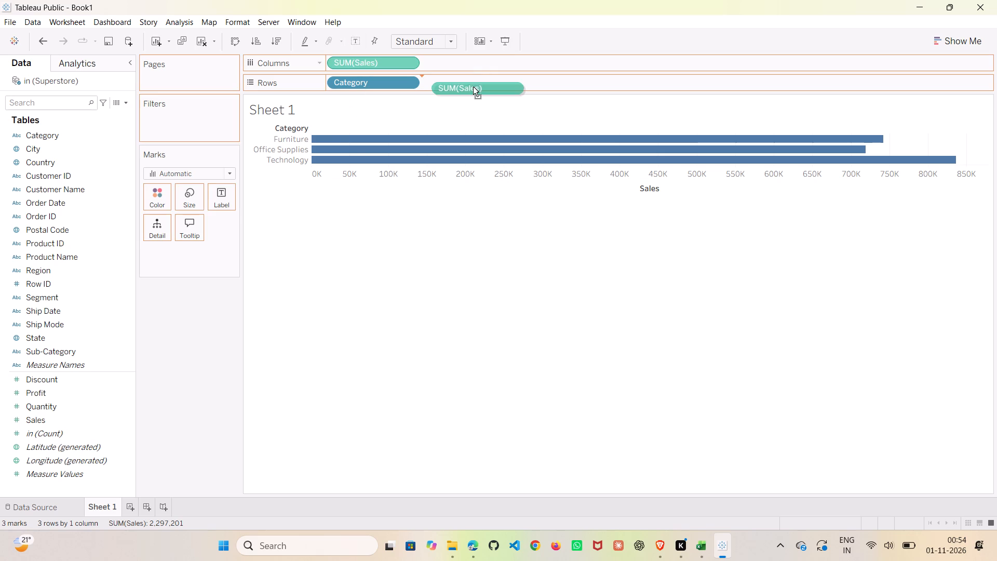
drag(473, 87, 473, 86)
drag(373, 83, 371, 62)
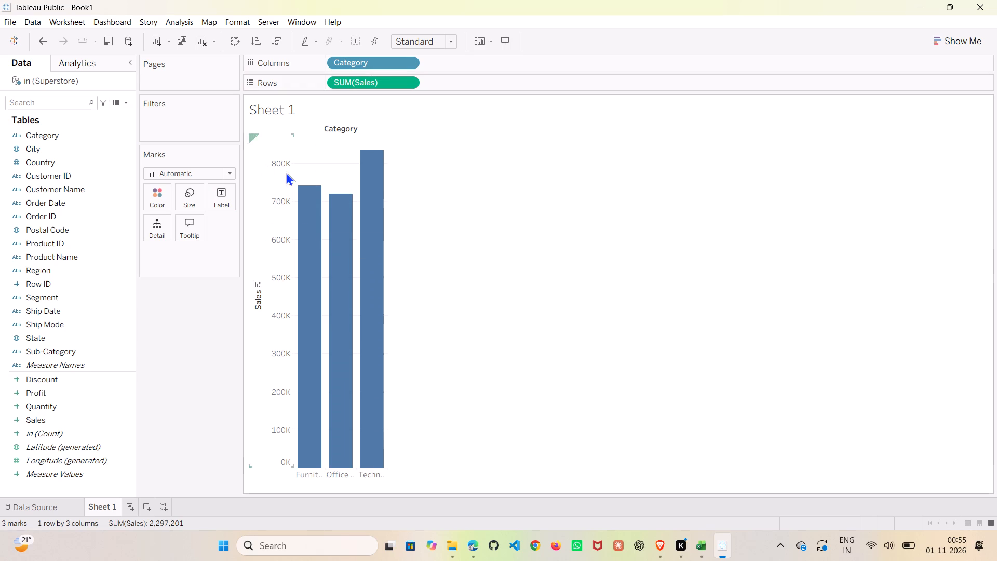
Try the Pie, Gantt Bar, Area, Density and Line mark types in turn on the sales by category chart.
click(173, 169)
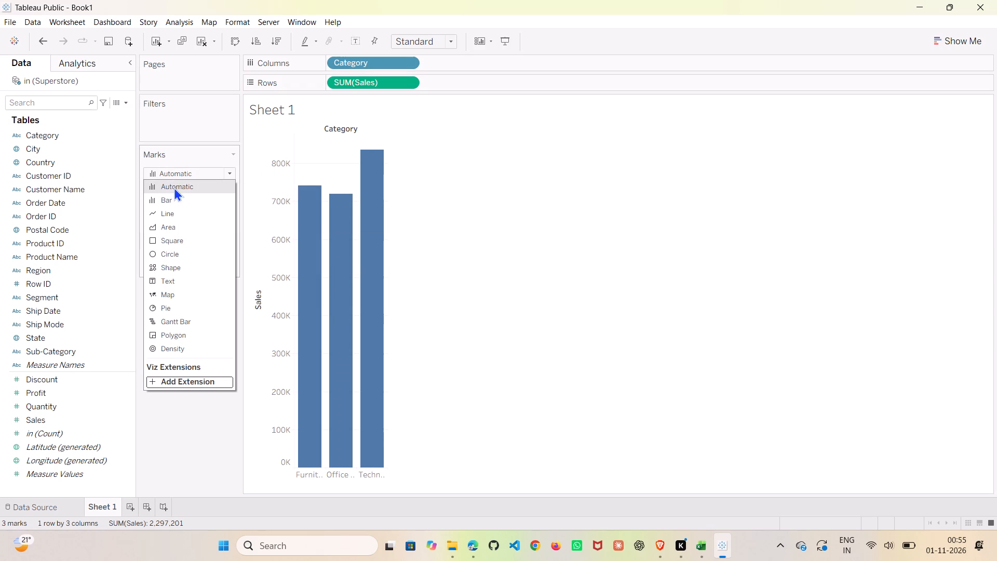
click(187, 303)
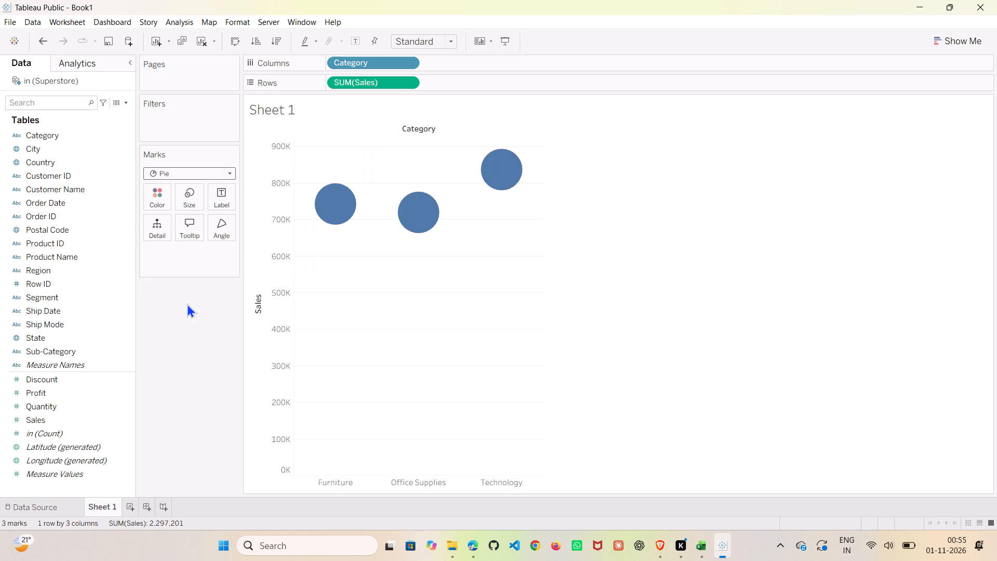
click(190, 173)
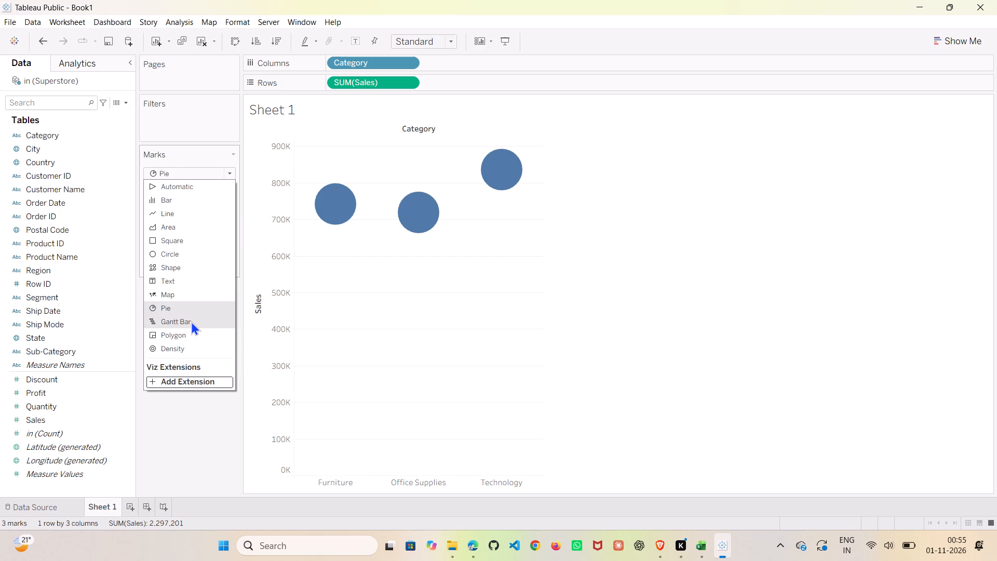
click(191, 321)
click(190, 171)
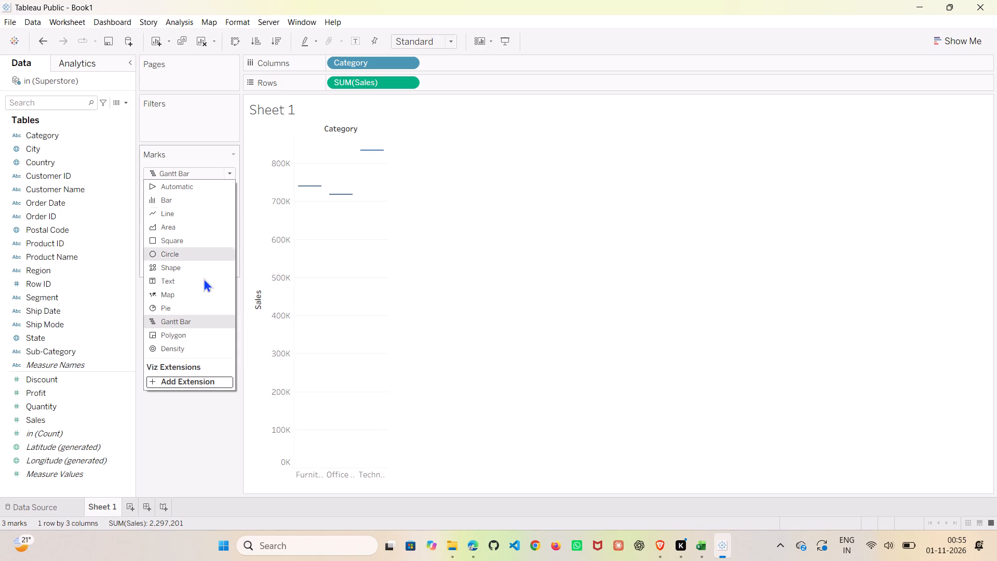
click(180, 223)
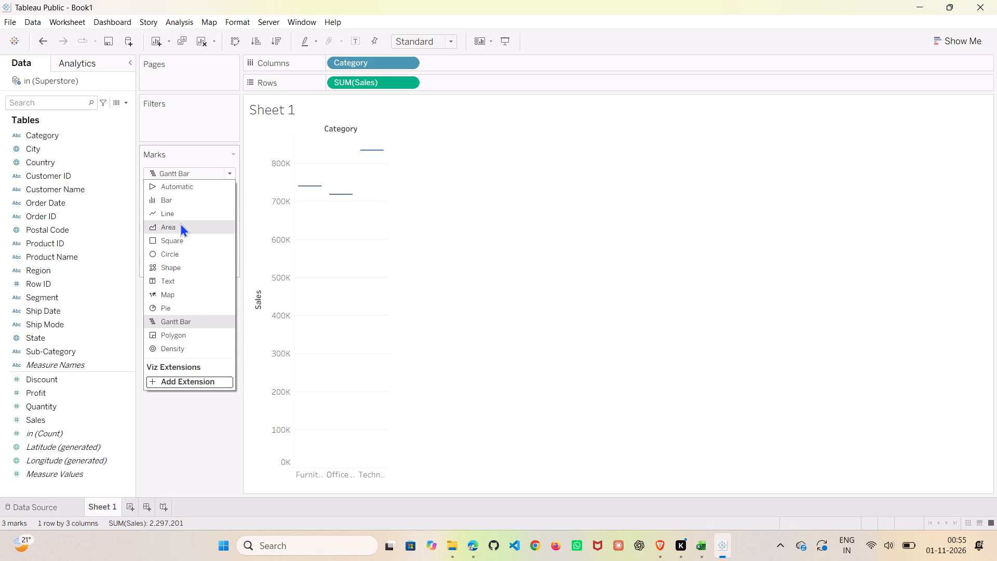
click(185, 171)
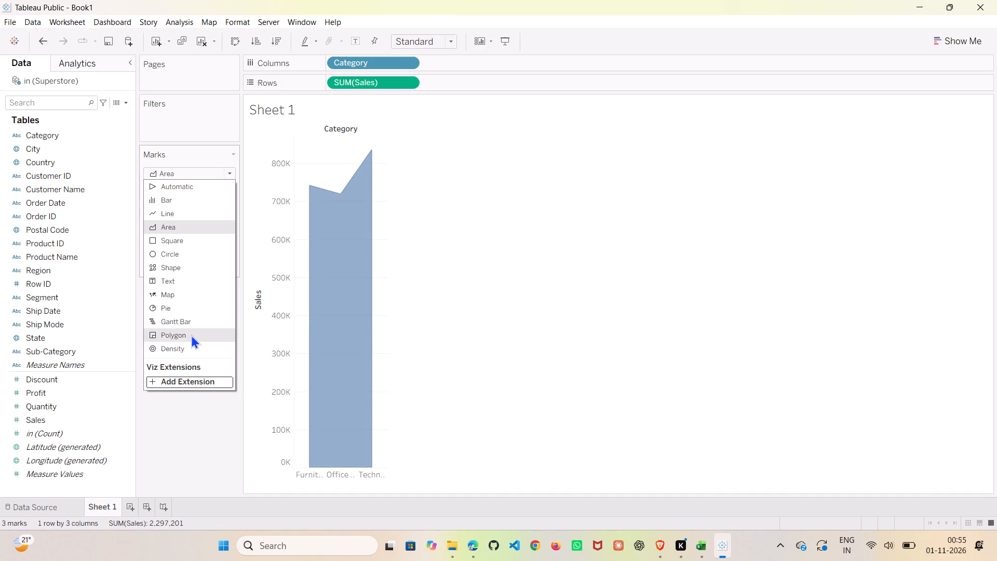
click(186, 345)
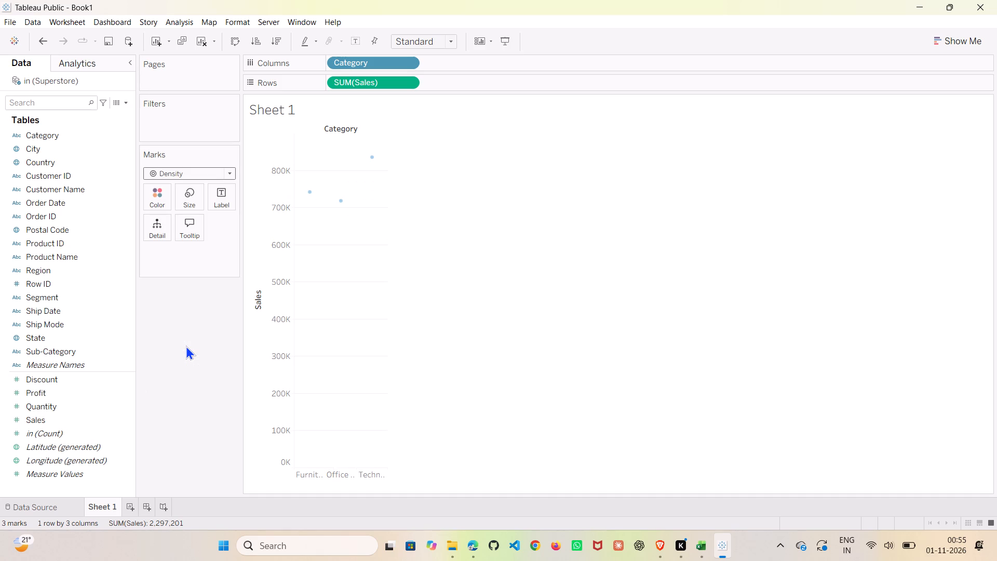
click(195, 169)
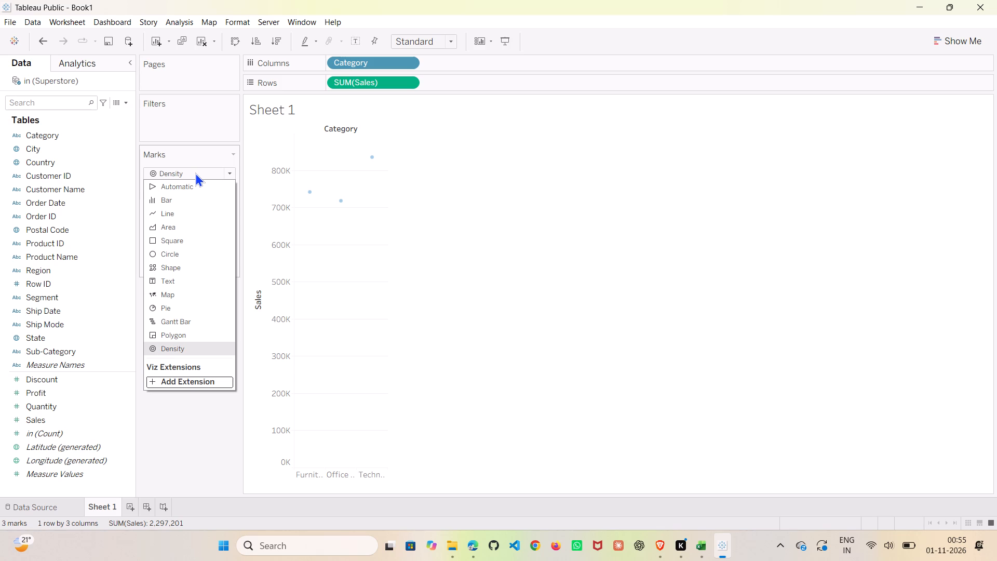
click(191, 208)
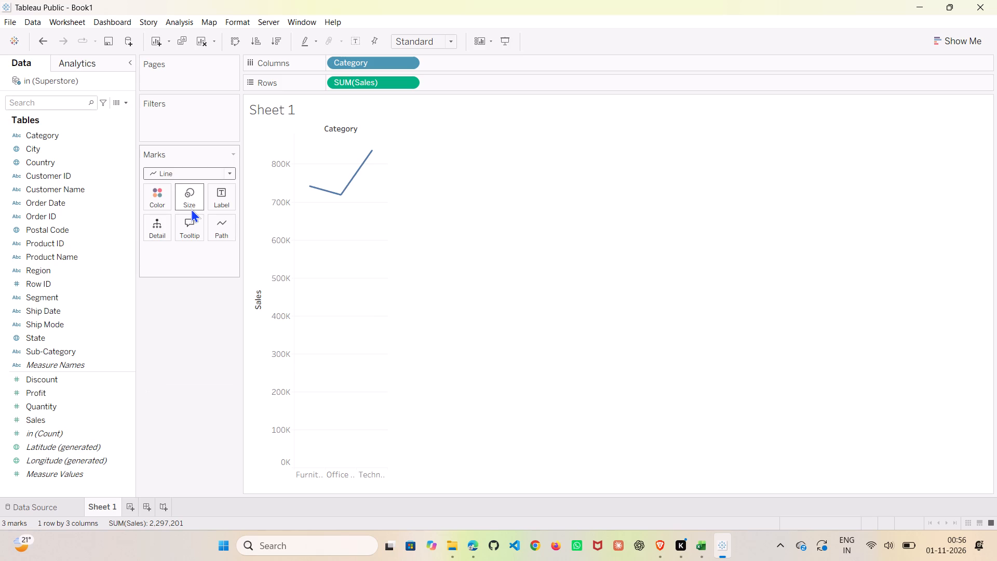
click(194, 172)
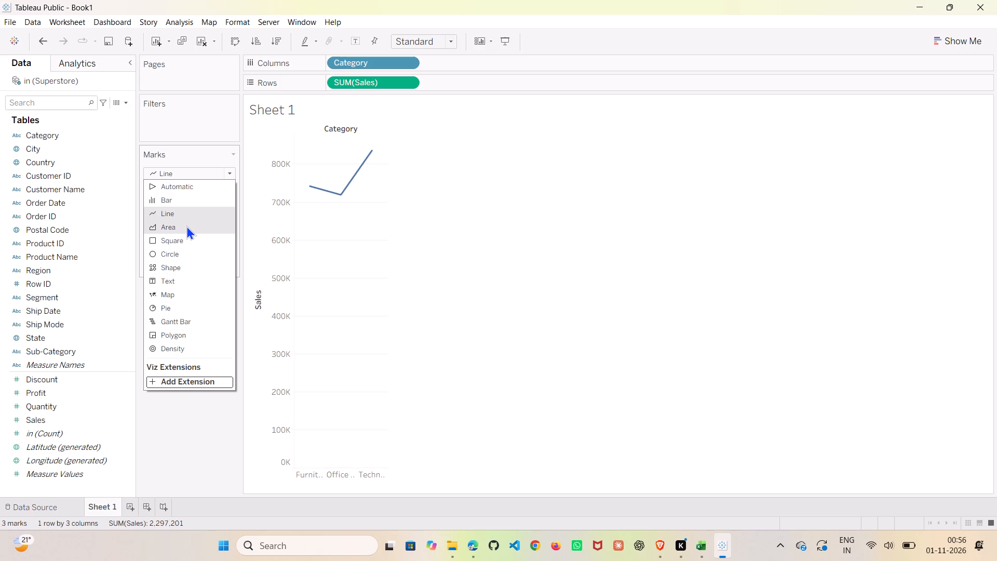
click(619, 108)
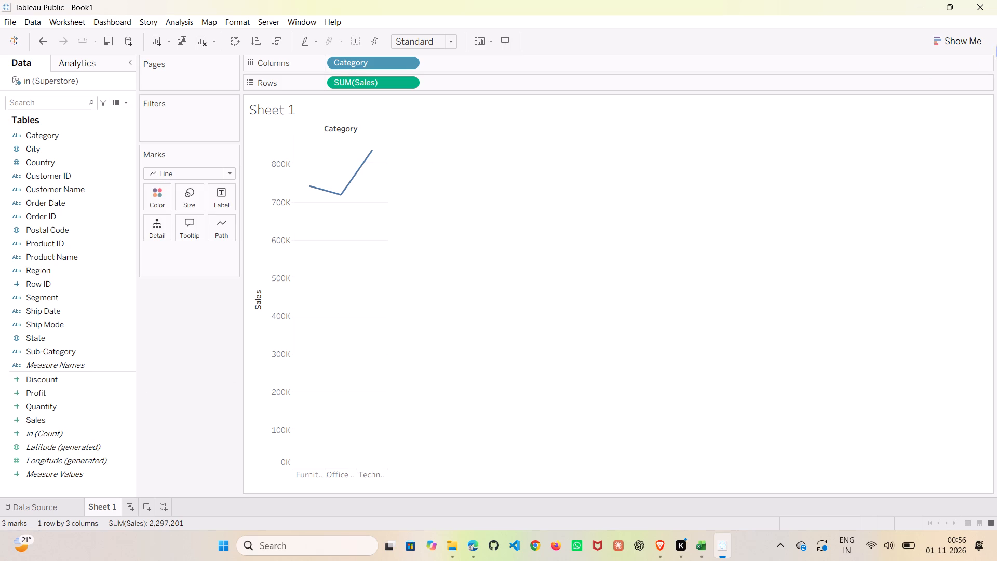
Convert the sales by category view to a pie chart using Show Me.
click(981, 39)
click(963, 117)
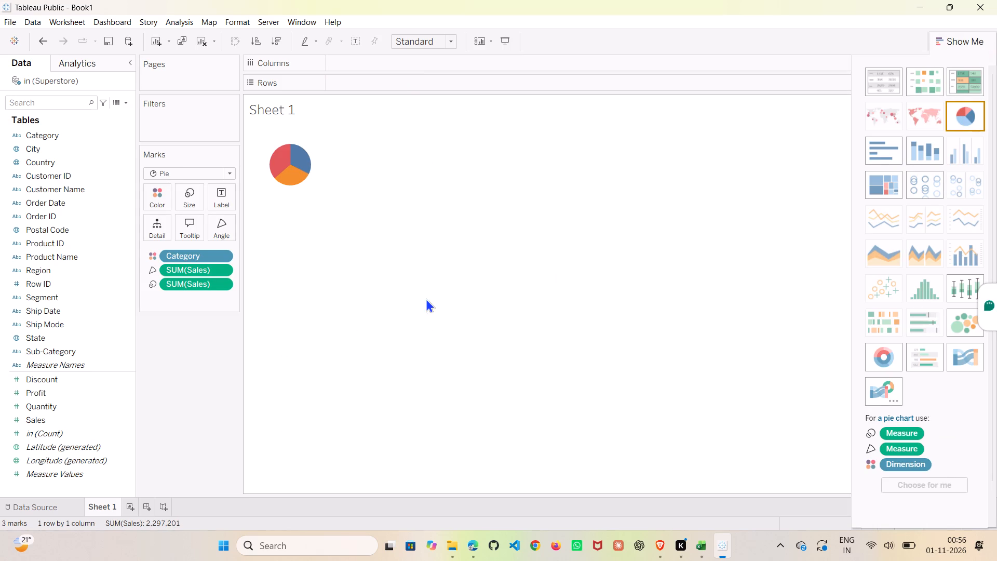
click(414, 251)
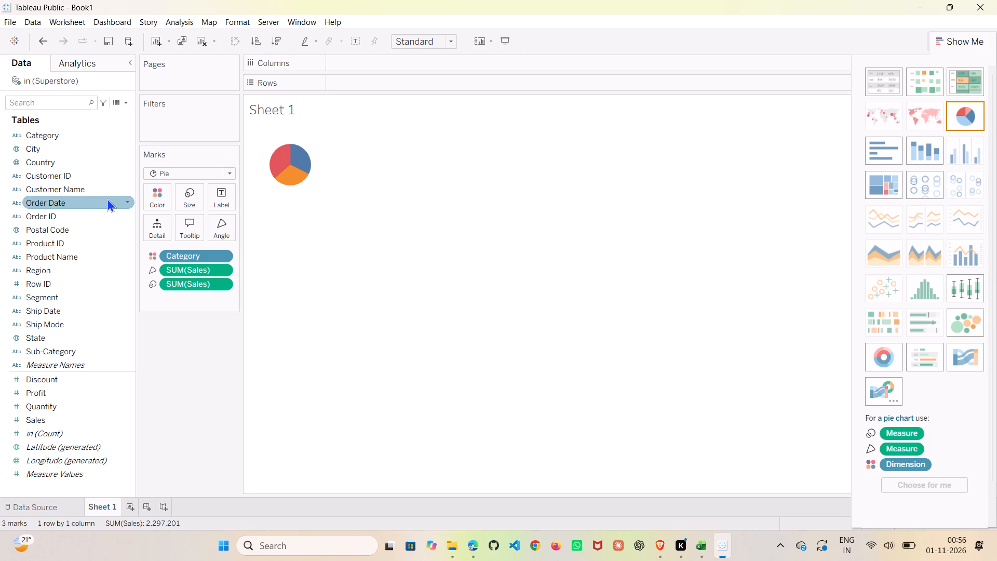
Add a new worksheet after Sheet 1.
click(128, 507)
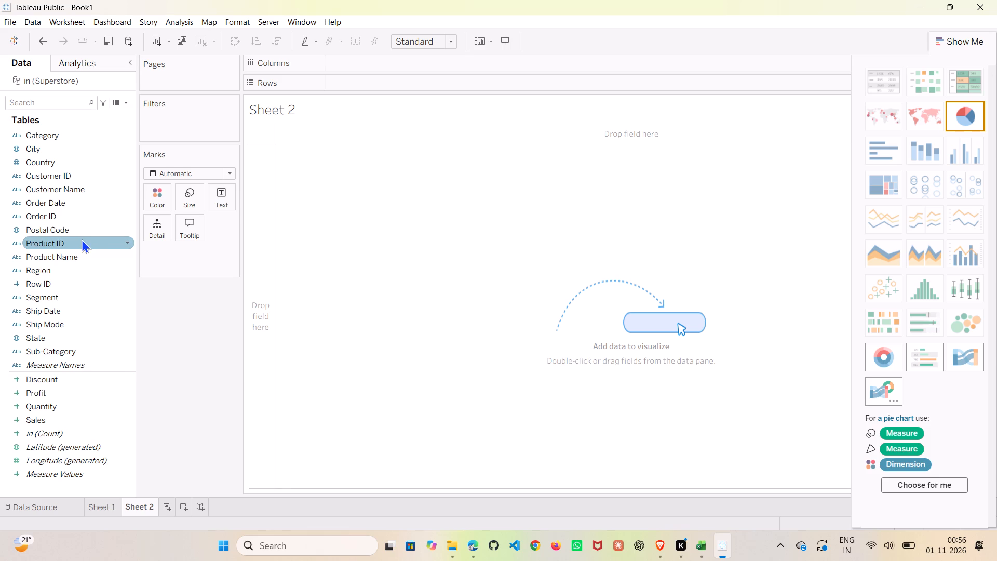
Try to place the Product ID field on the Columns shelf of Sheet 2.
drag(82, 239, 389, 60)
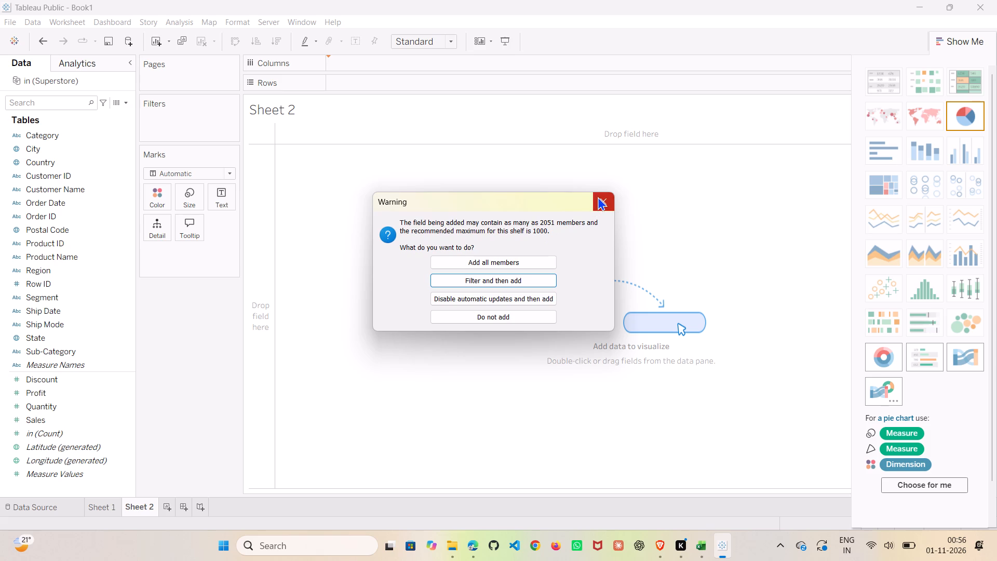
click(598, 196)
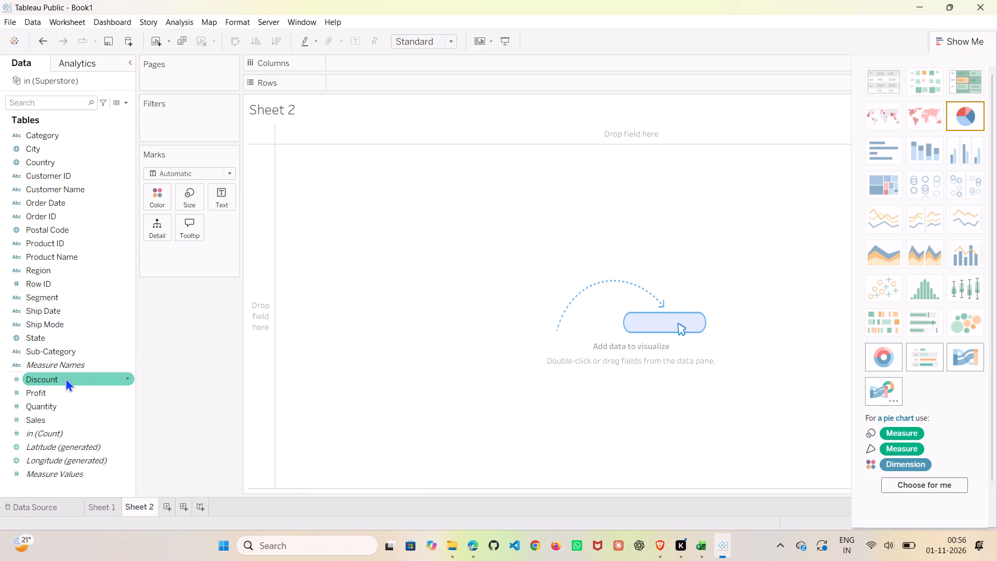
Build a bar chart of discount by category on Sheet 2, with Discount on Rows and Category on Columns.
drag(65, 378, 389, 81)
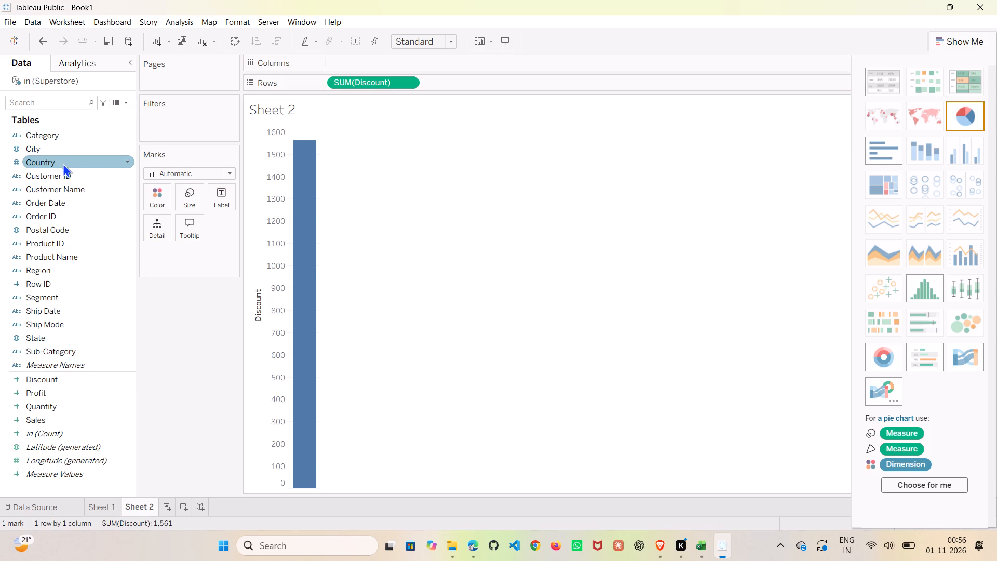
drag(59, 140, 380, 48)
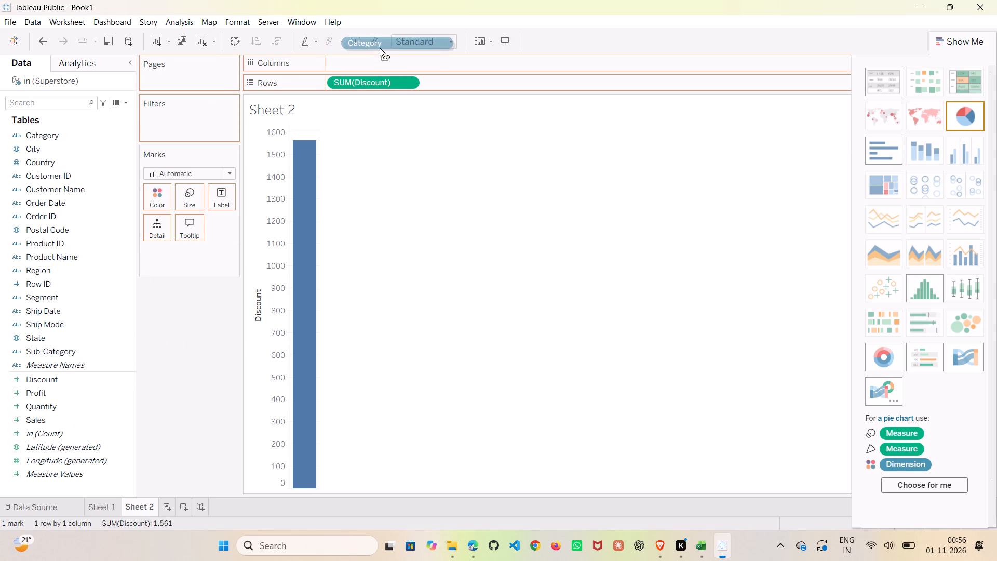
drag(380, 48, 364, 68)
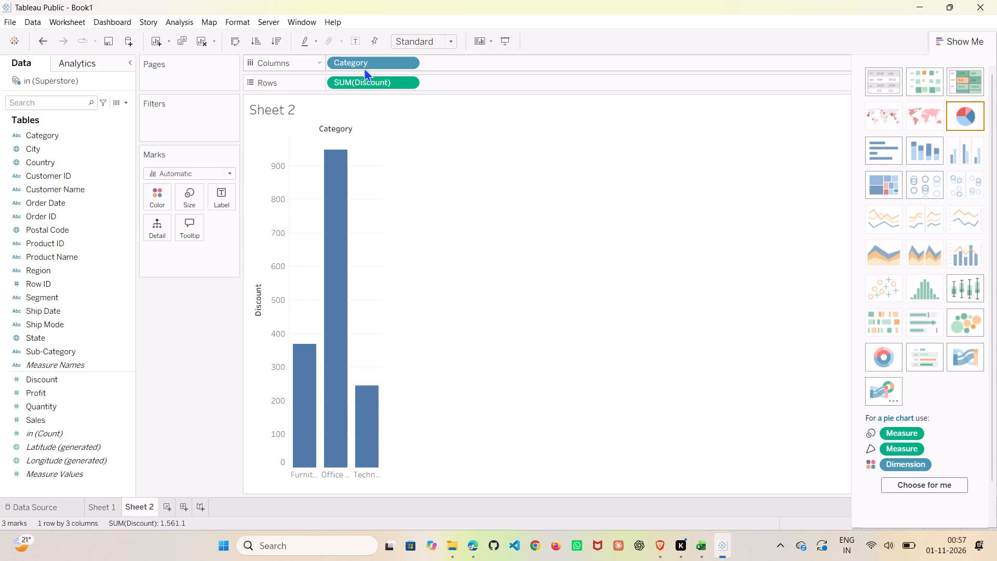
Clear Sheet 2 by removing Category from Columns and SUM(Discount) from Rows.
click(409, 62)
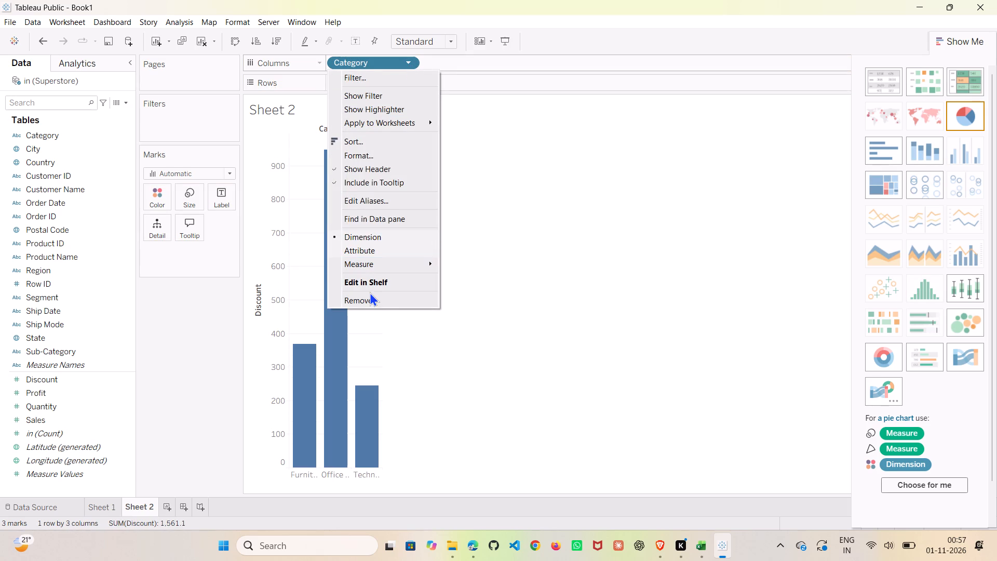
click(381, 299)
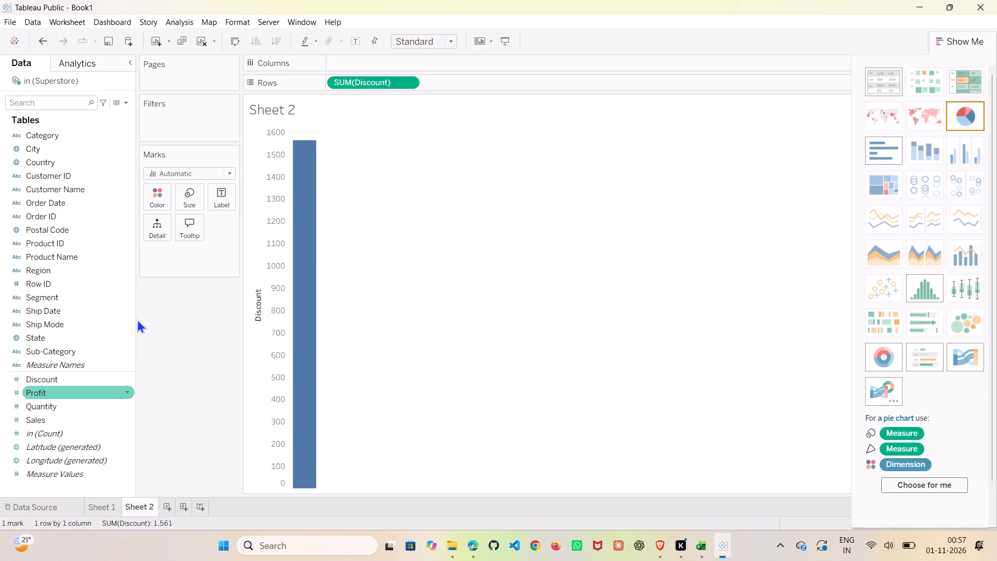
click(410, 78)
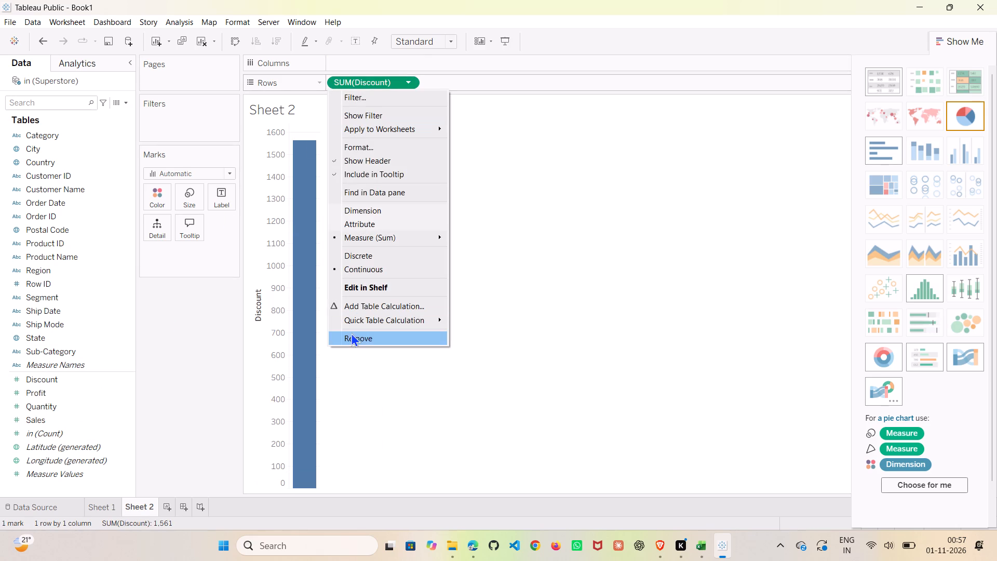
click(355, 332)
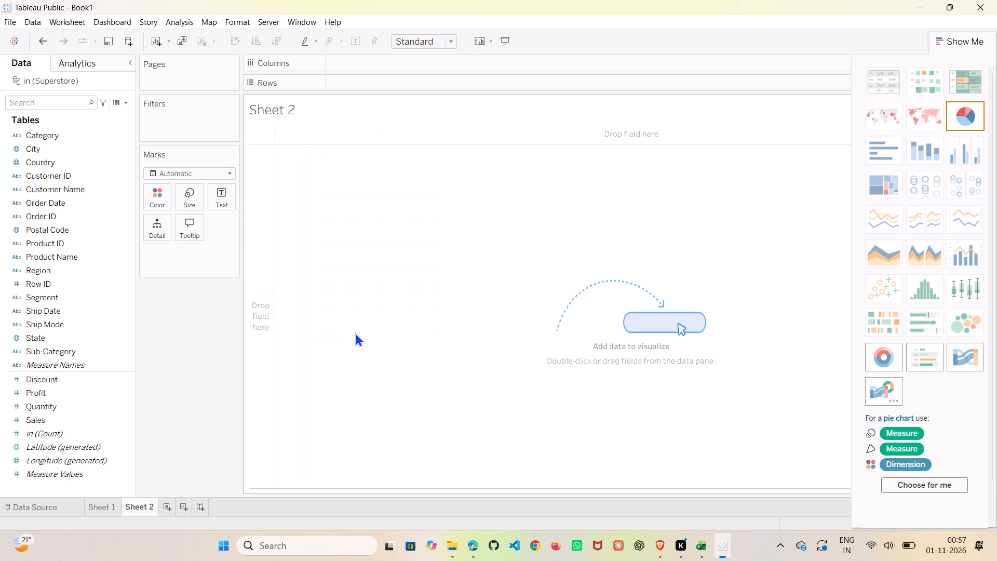
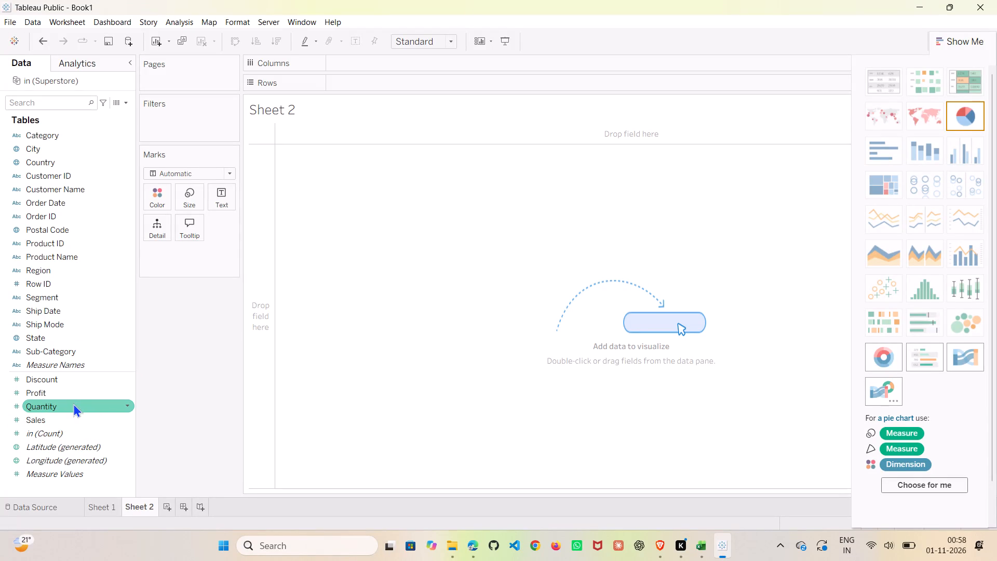
Build a bar chart of sales by state on Sheet 2, with Sales on Columns and State on Rows.
drag(68, 418, 379, 83)
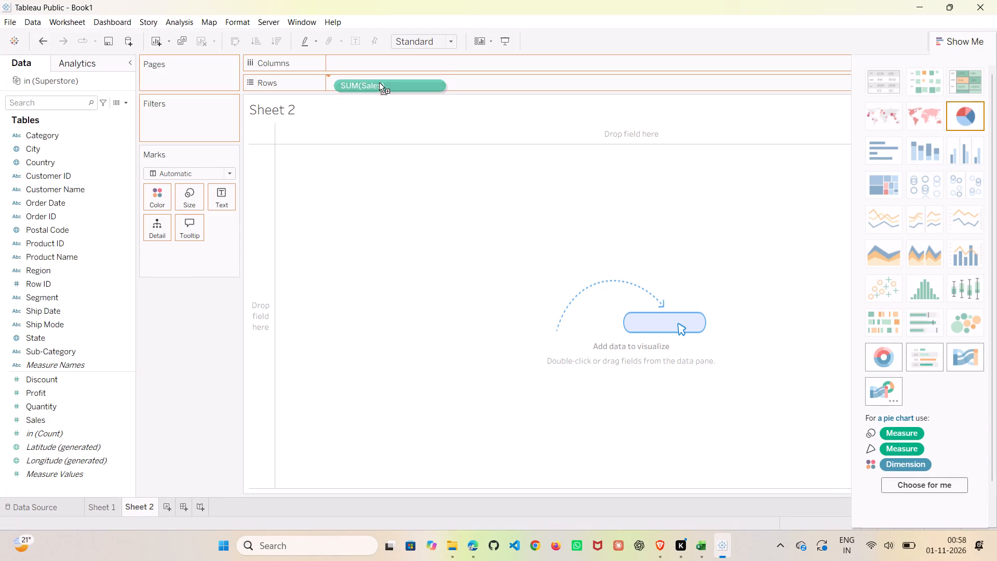
drag(379, 83, 376, 64)
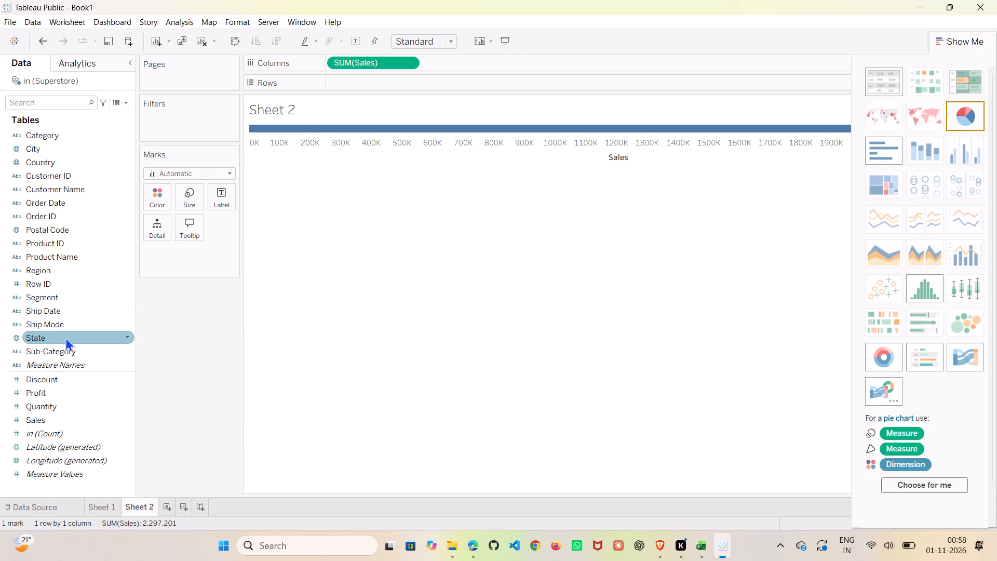
drag(67, 333, 390, 82)
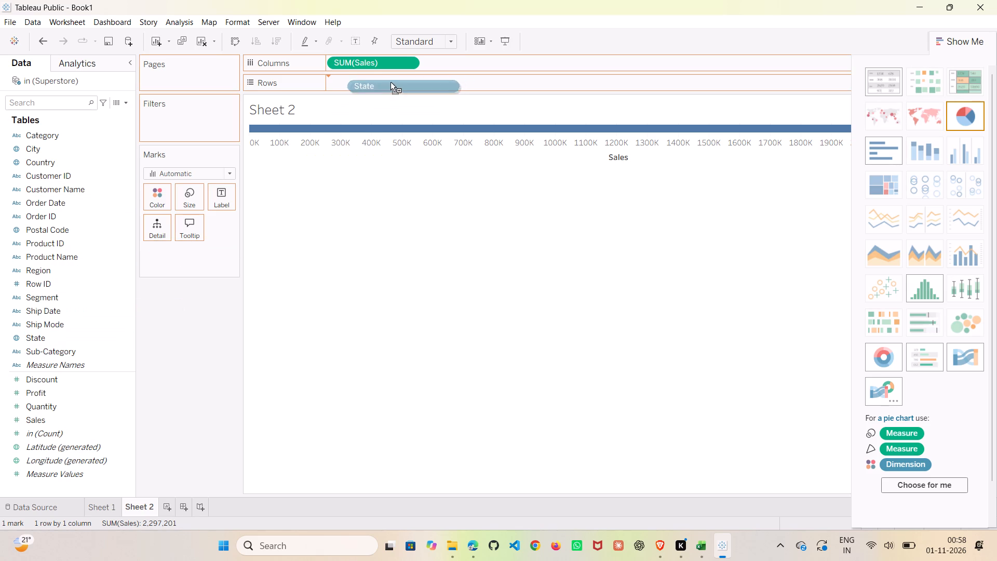
drag(390, 82, 390, 82)
Swap the chart's axes by moving SUM(Sales) to Rows and State to Columns.
drag(397, 61, 448, 70)
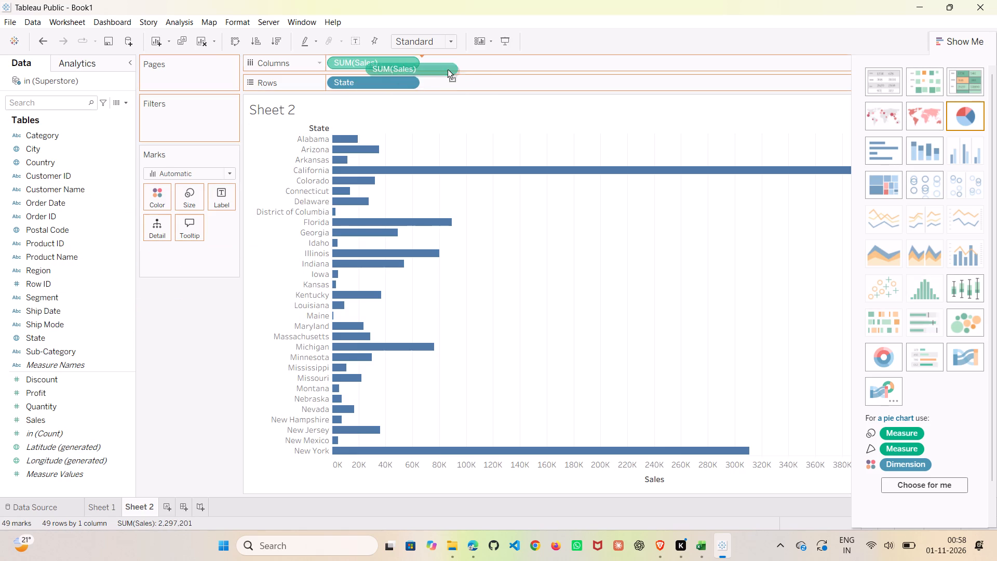
drag(448, 70, 483, 80)
drag(393, 82, 389, 65)
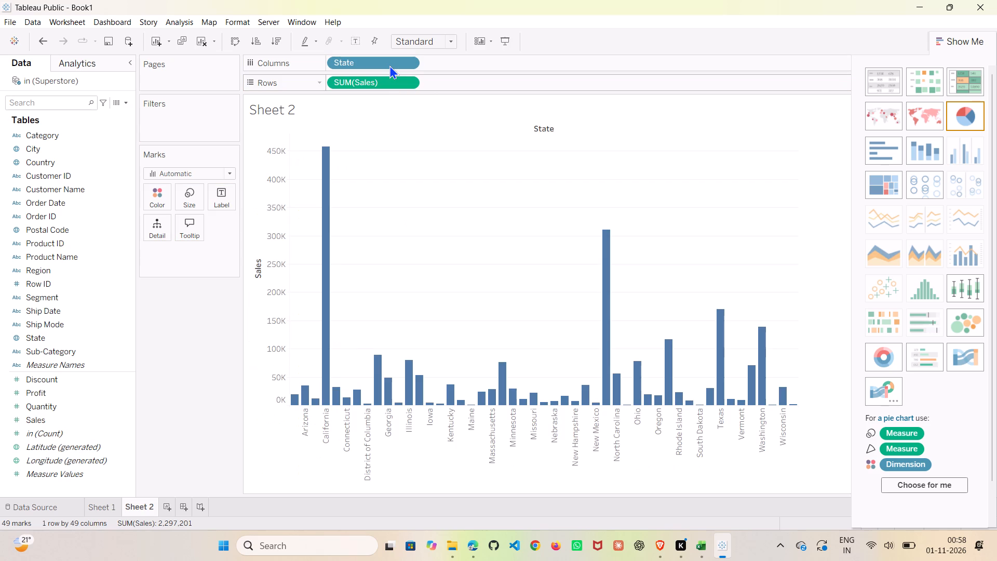
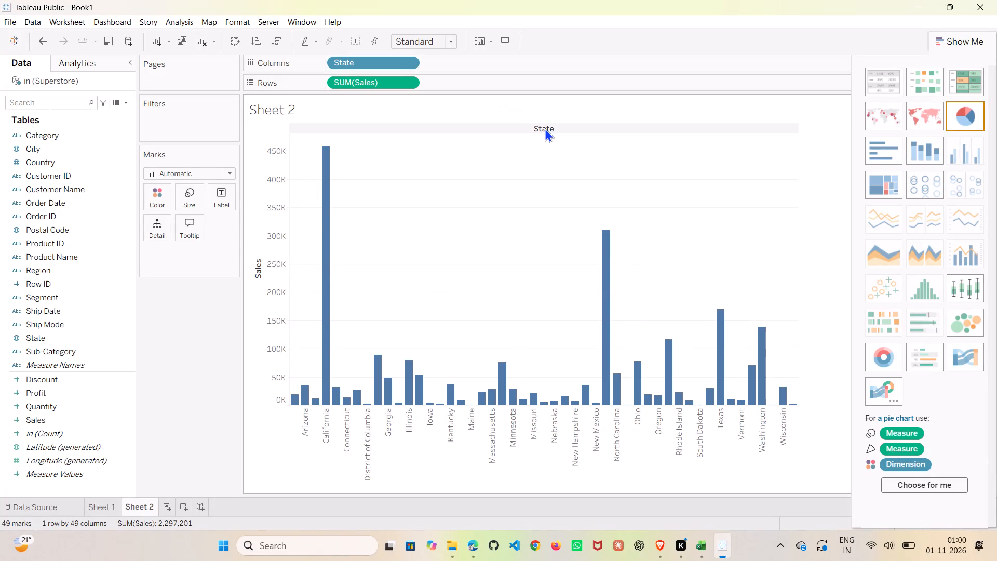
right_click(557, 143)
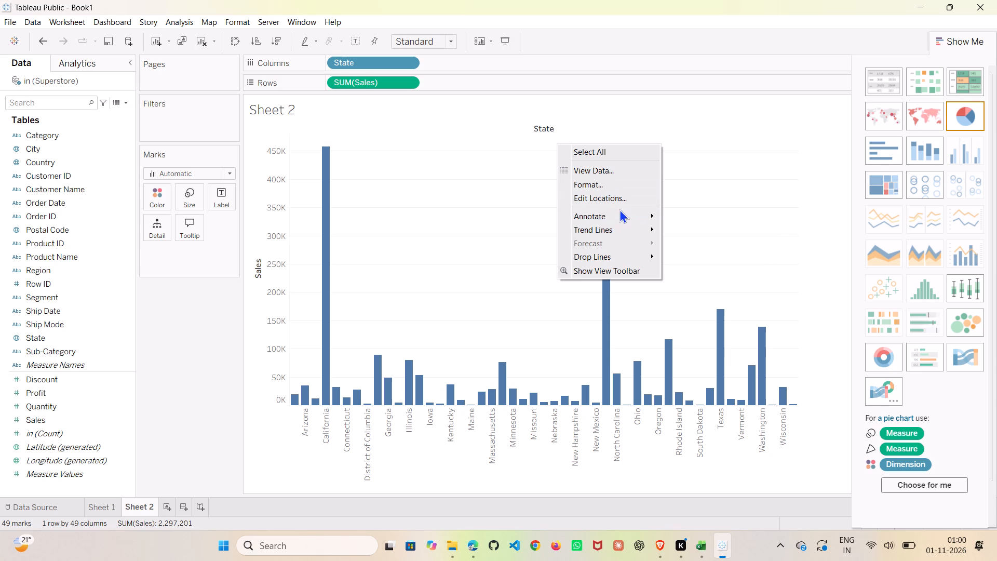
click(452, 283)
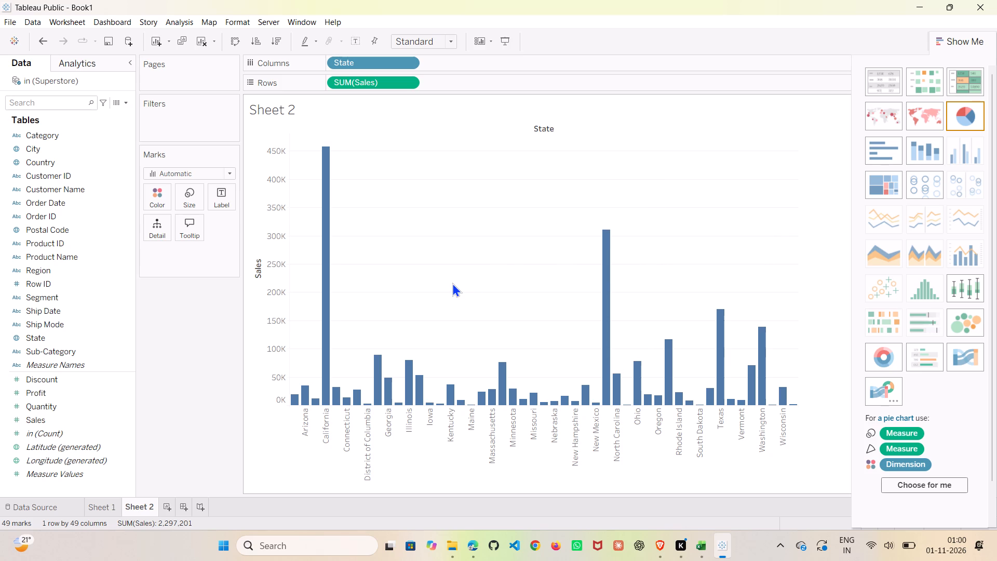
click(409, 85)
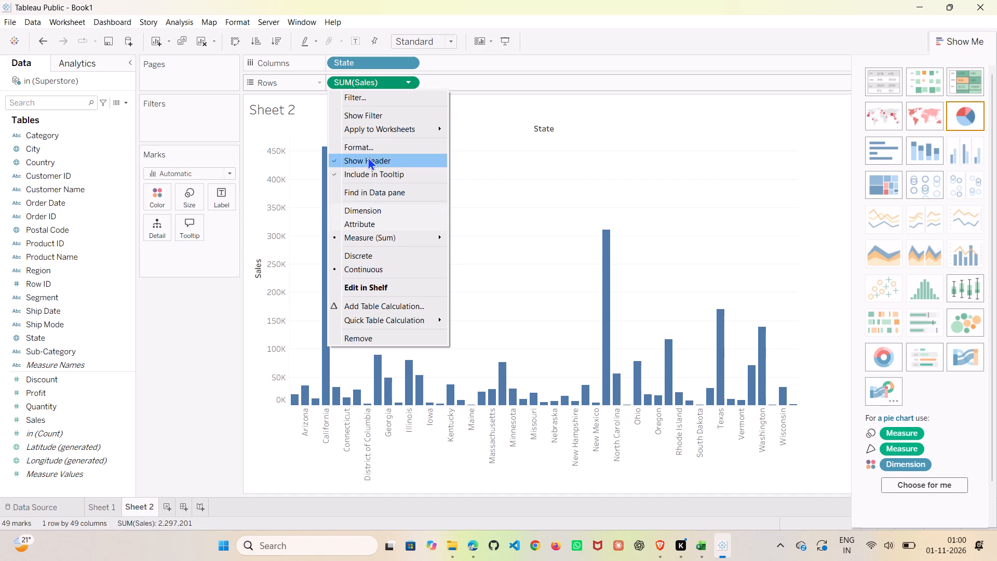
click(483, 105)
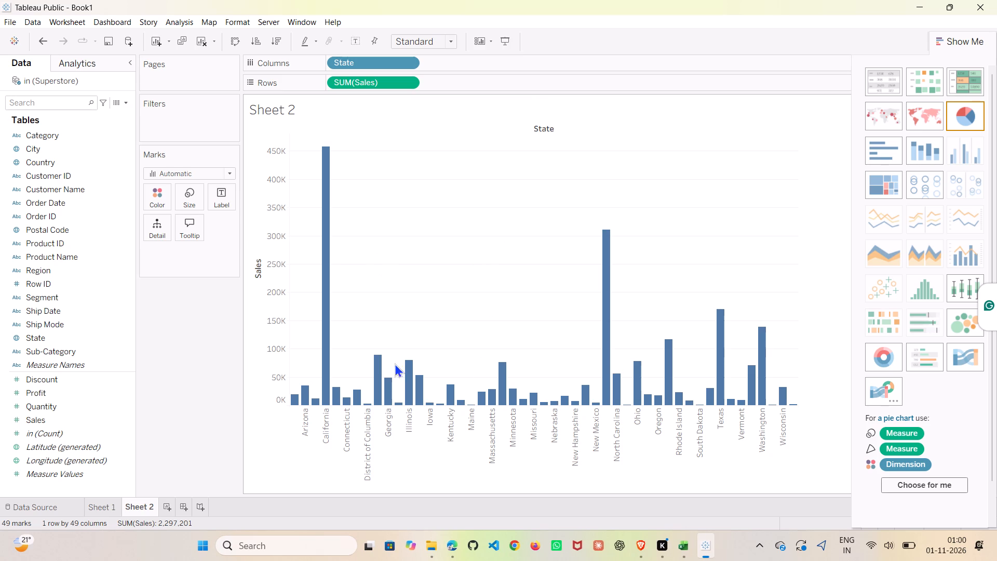
Convert the Sheet 2 bar chart of sales by state into a filled map.
click(911, 112)
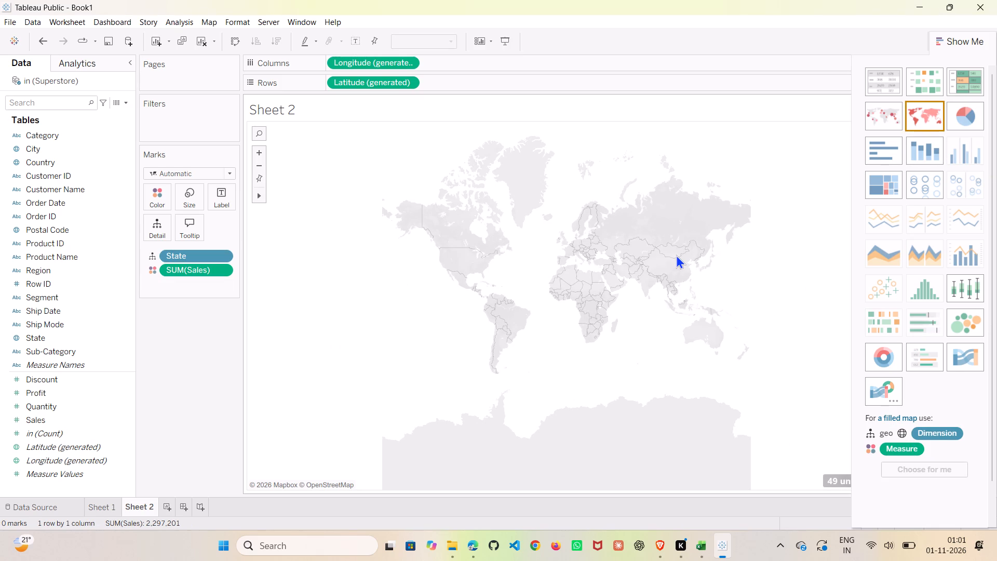
ctrl+scroll(669, 204, up, 2)
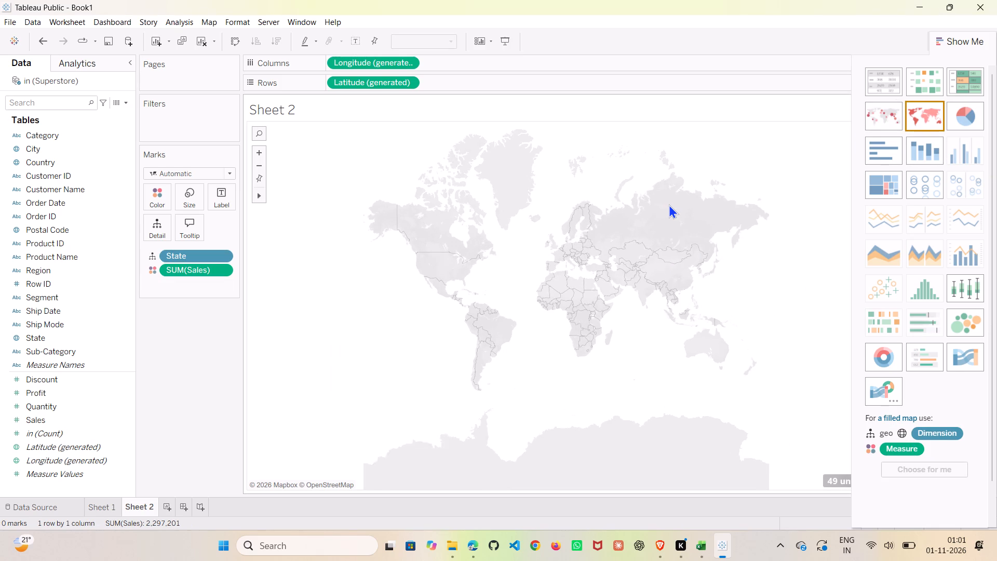
ctrl+scroll(669, 204, up, 2)
ctrl+scroll(669, 204, down, 2)
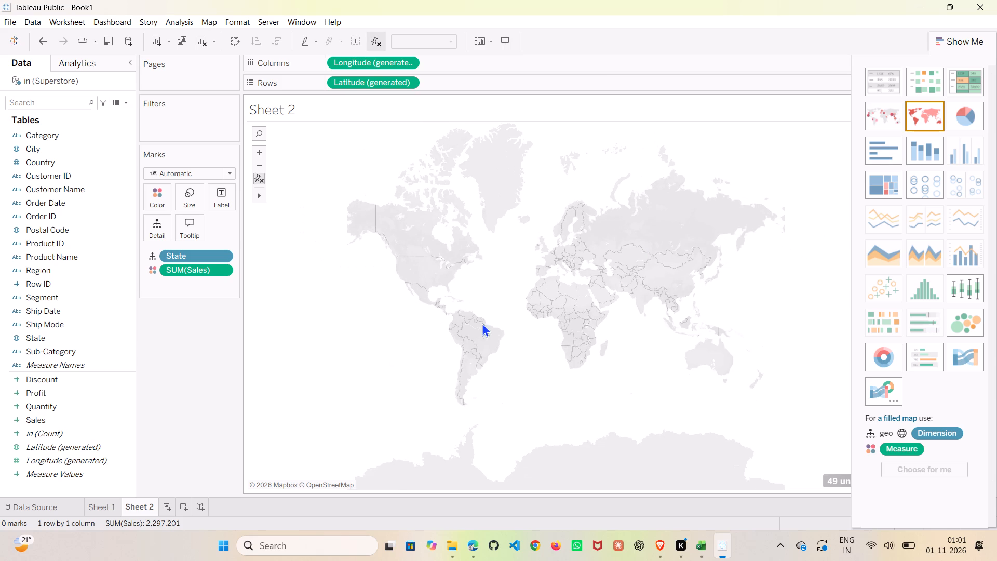
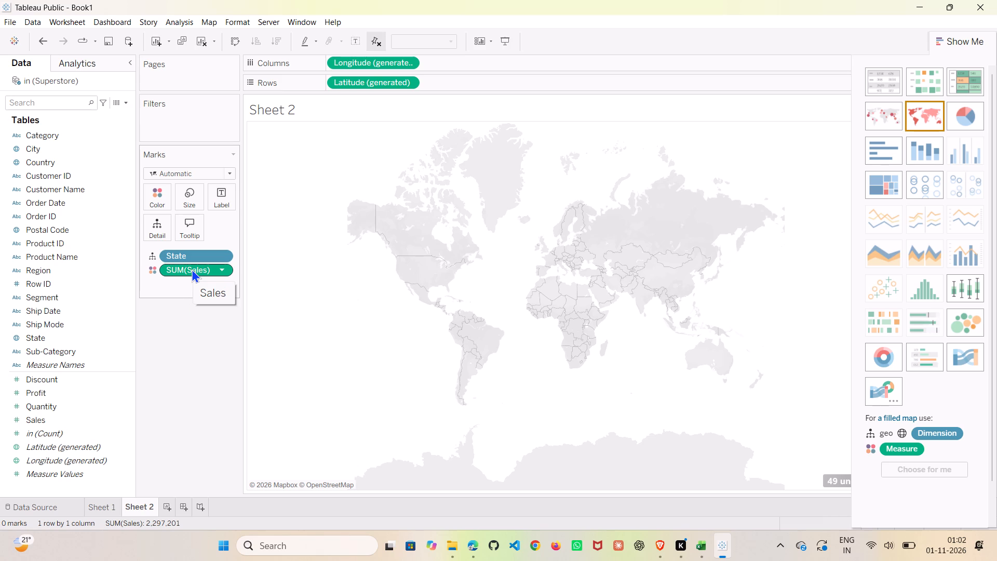
Replace State with Country as the detail field of the Sheet 2 sales map and apply the recommended filled-map layout.
click(57, 159)
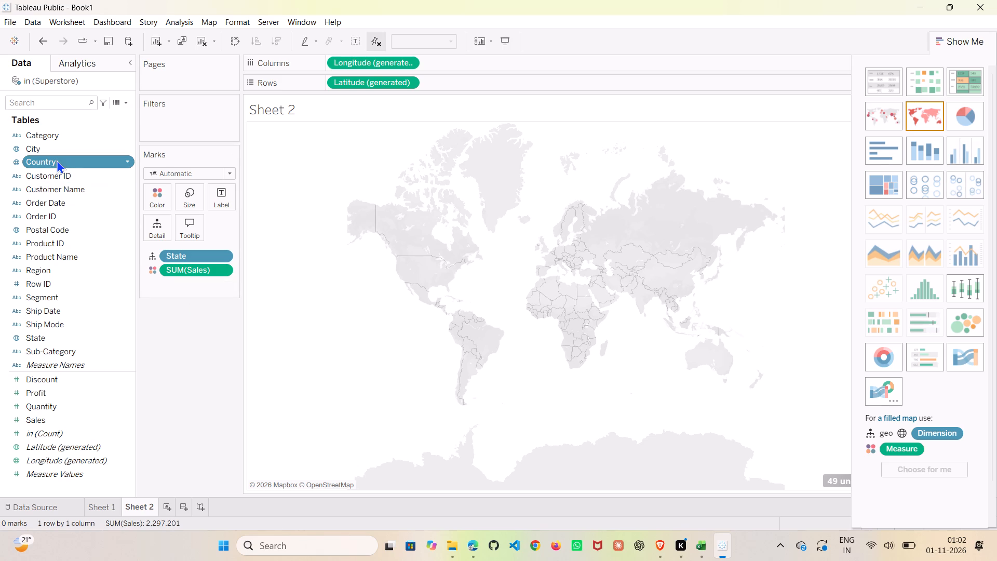
click(222, 253)
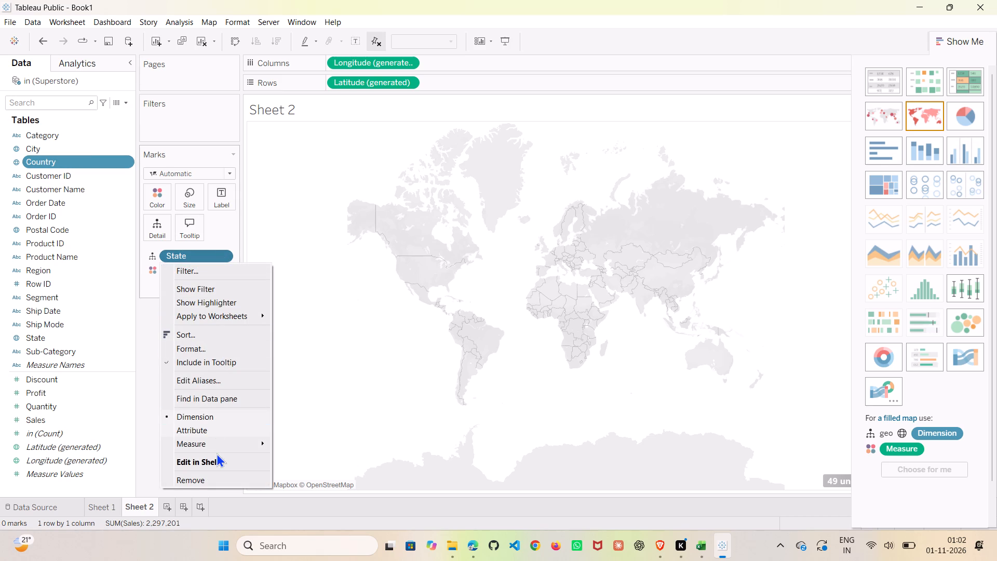
click(217, 482)
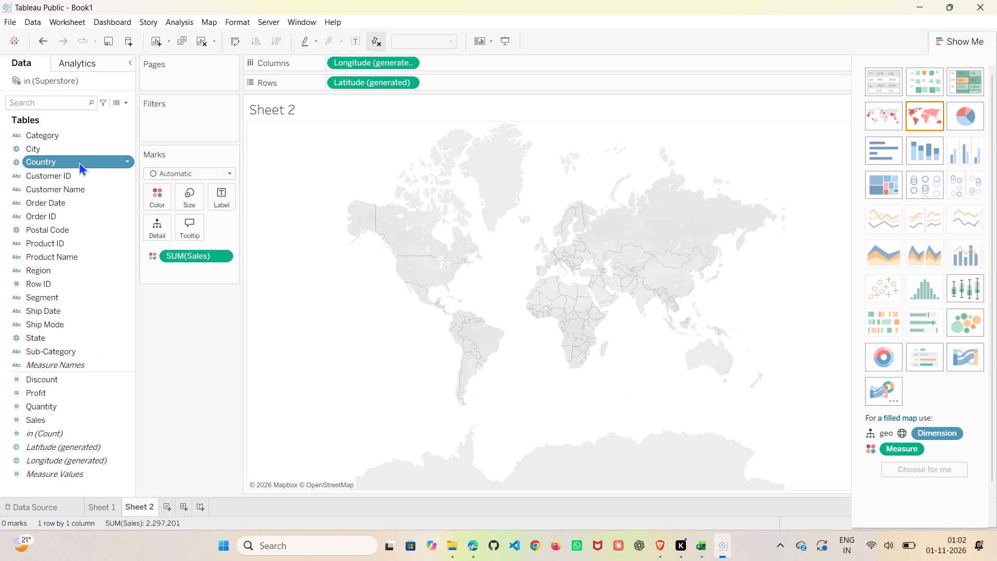
drag(79, 162, 171, 153)
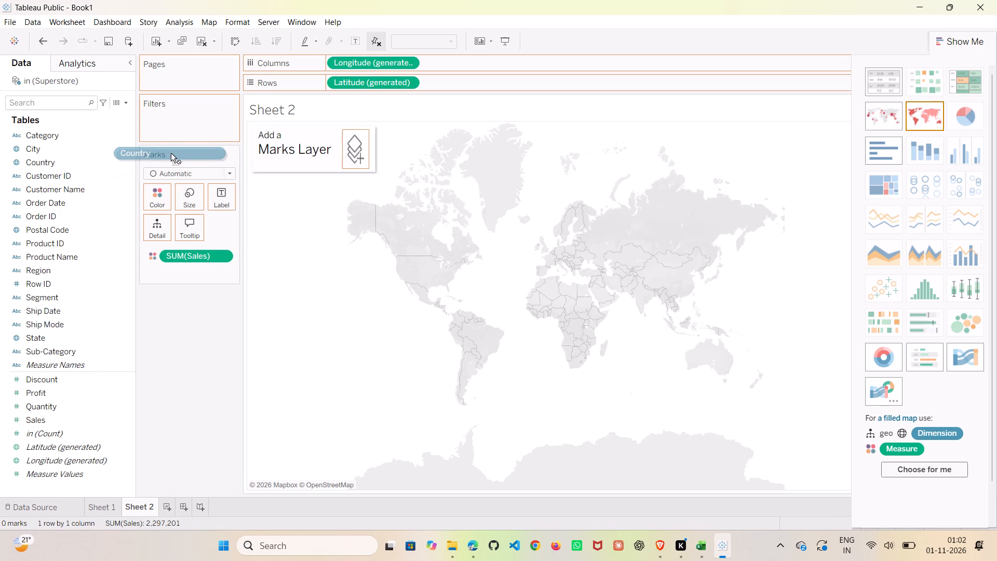
drag(171, 153, 159, 222)
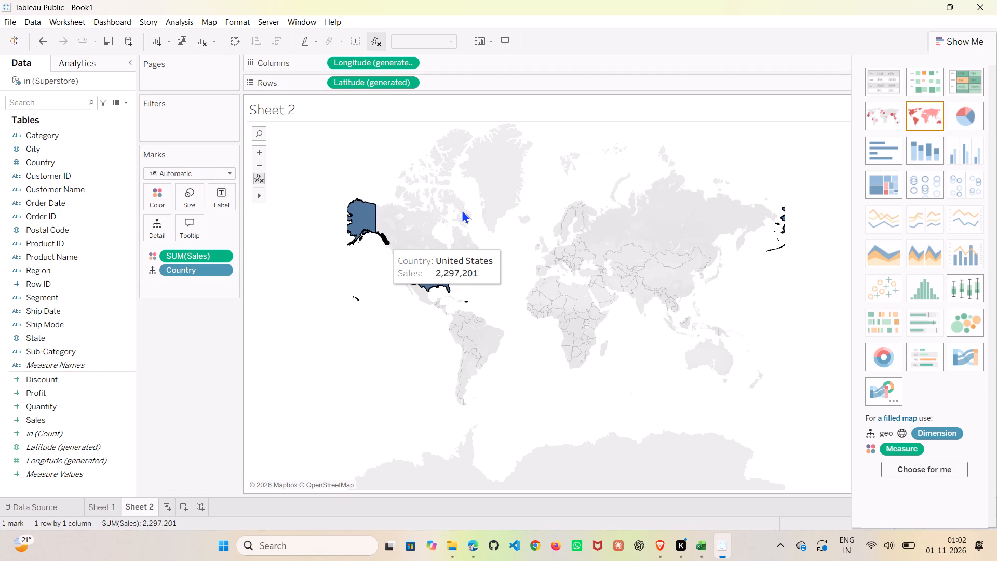
ctrl+scroll(462, 209, up, 7)
ctrl+scroll(462, 209, down, 5)
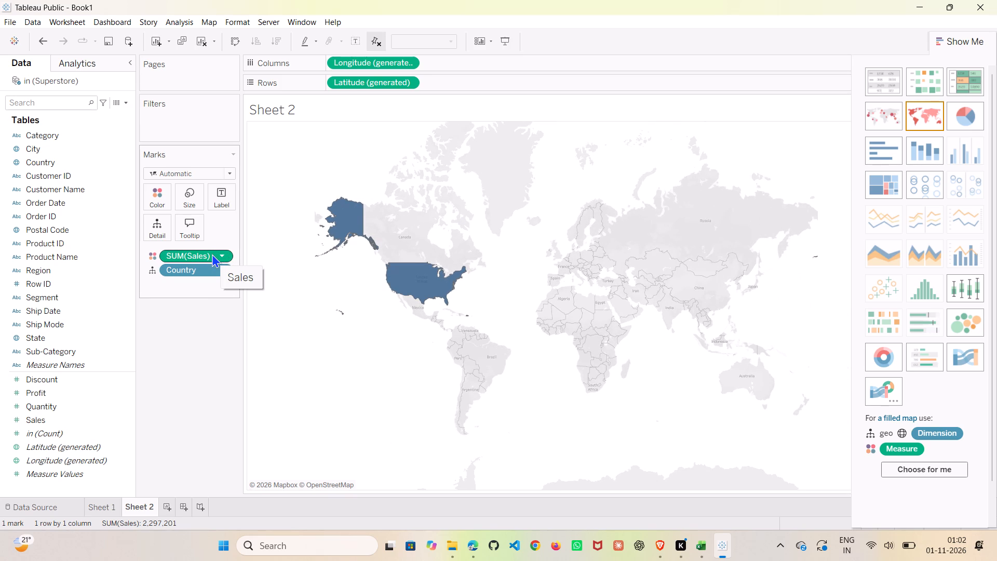
click(922, 466)
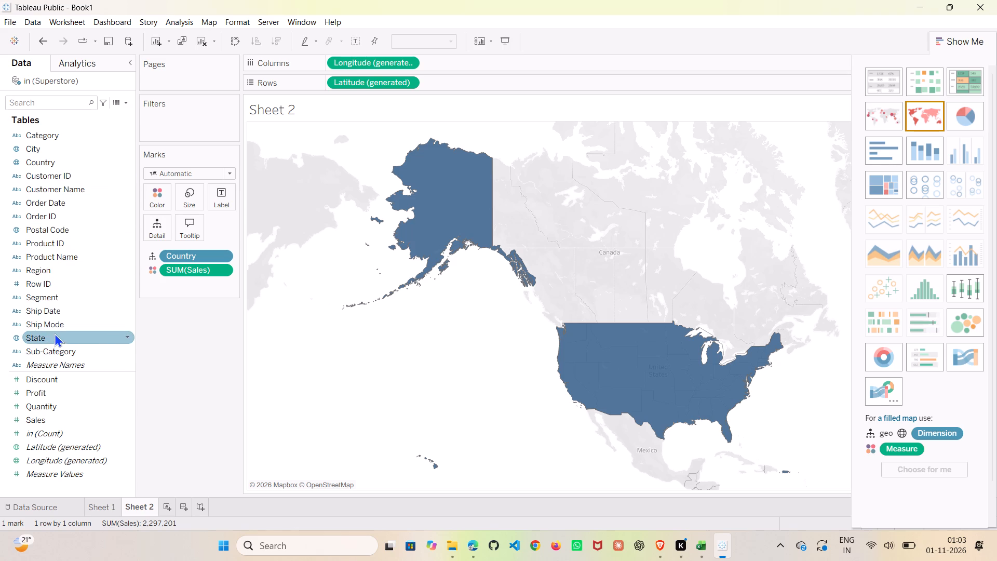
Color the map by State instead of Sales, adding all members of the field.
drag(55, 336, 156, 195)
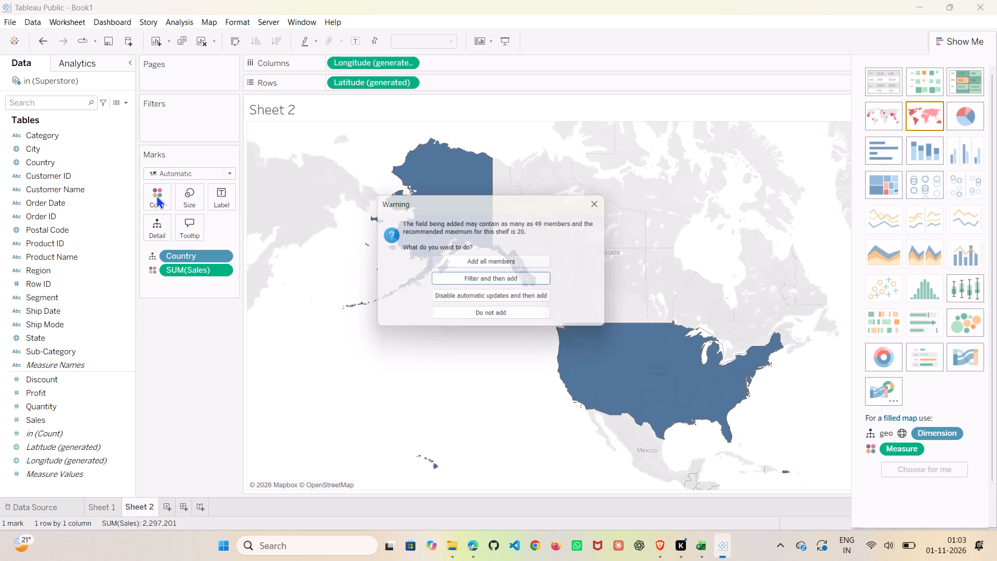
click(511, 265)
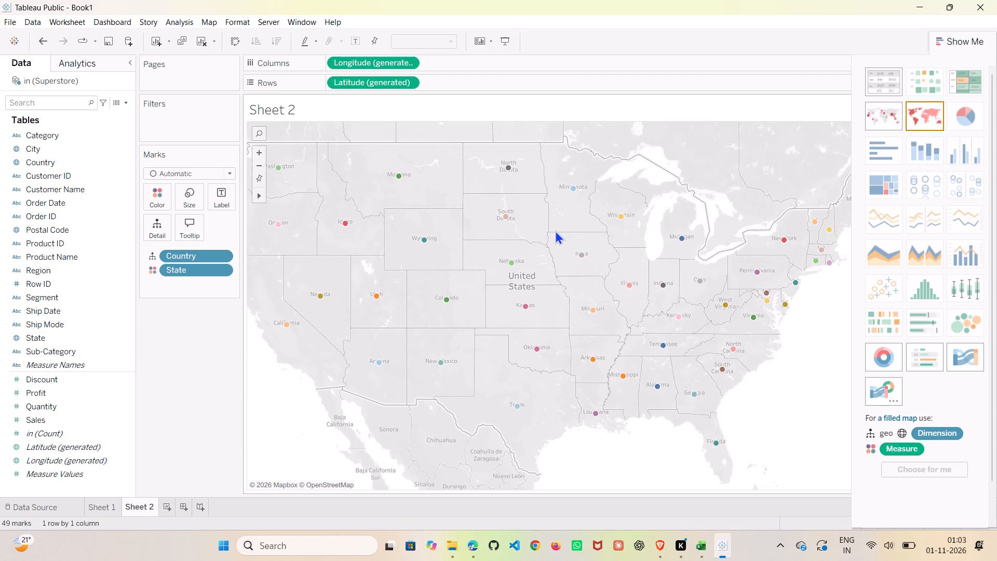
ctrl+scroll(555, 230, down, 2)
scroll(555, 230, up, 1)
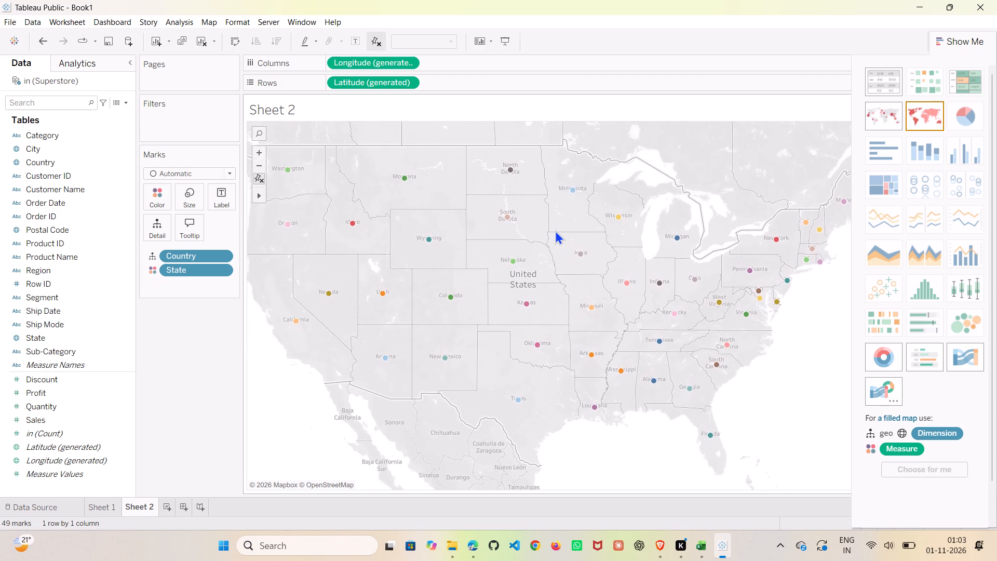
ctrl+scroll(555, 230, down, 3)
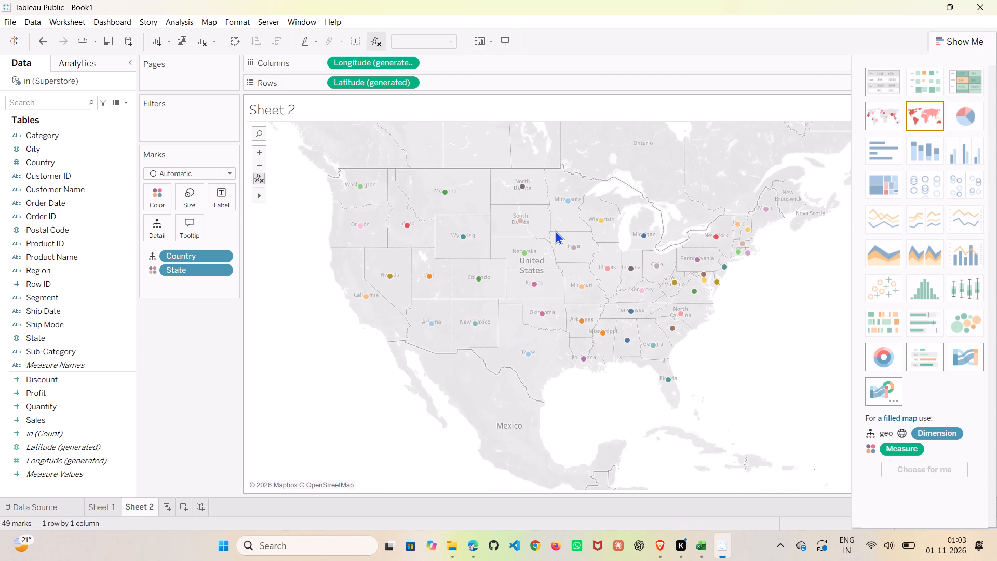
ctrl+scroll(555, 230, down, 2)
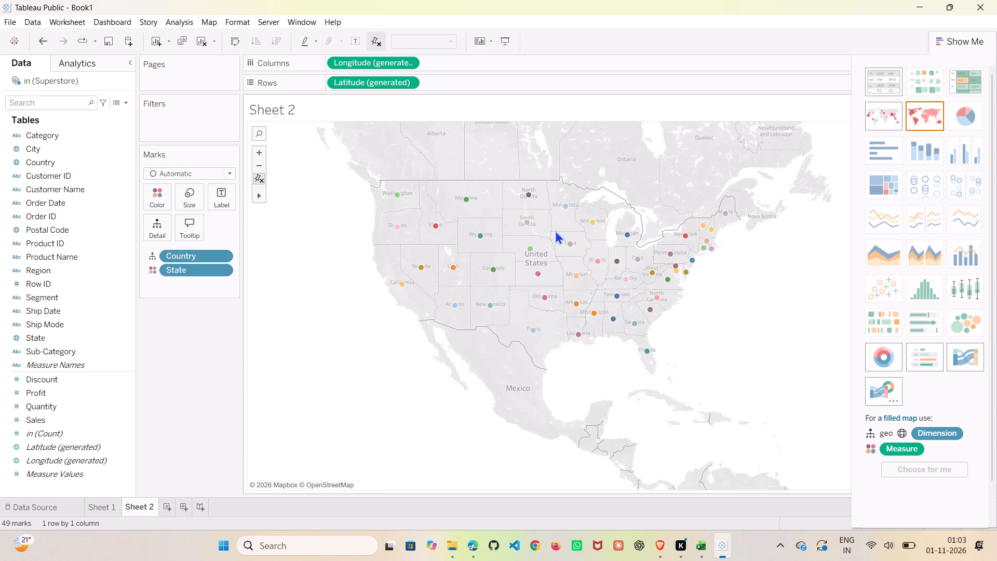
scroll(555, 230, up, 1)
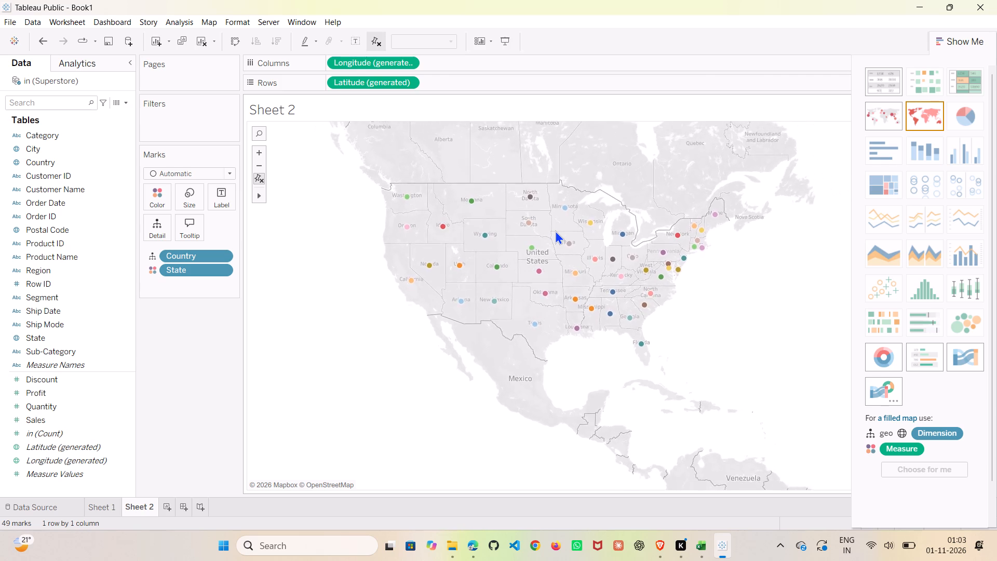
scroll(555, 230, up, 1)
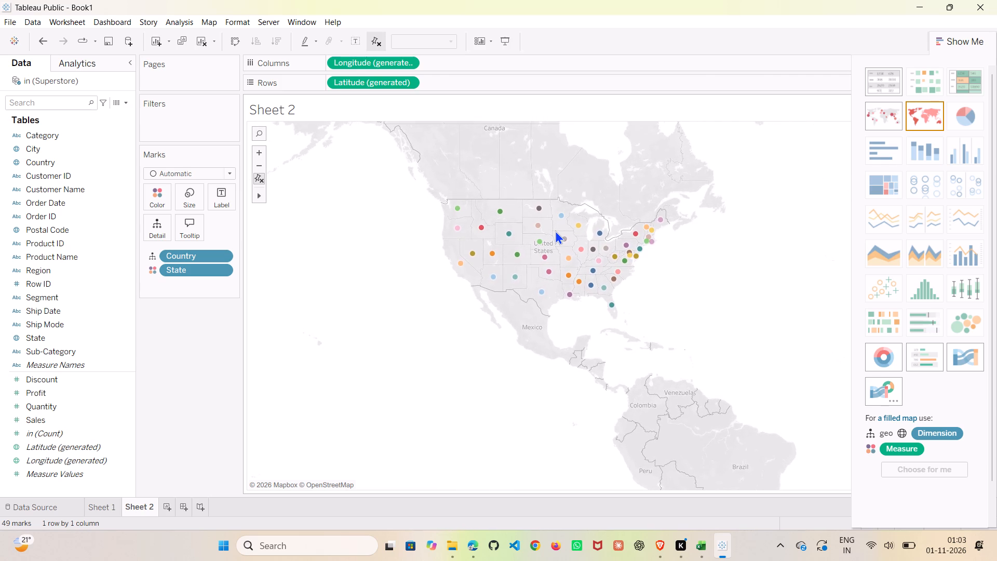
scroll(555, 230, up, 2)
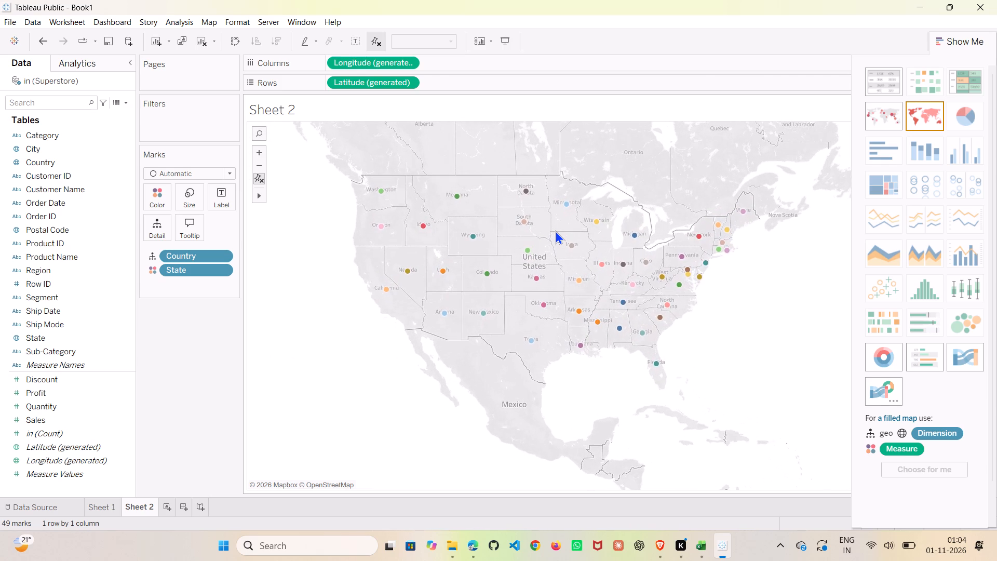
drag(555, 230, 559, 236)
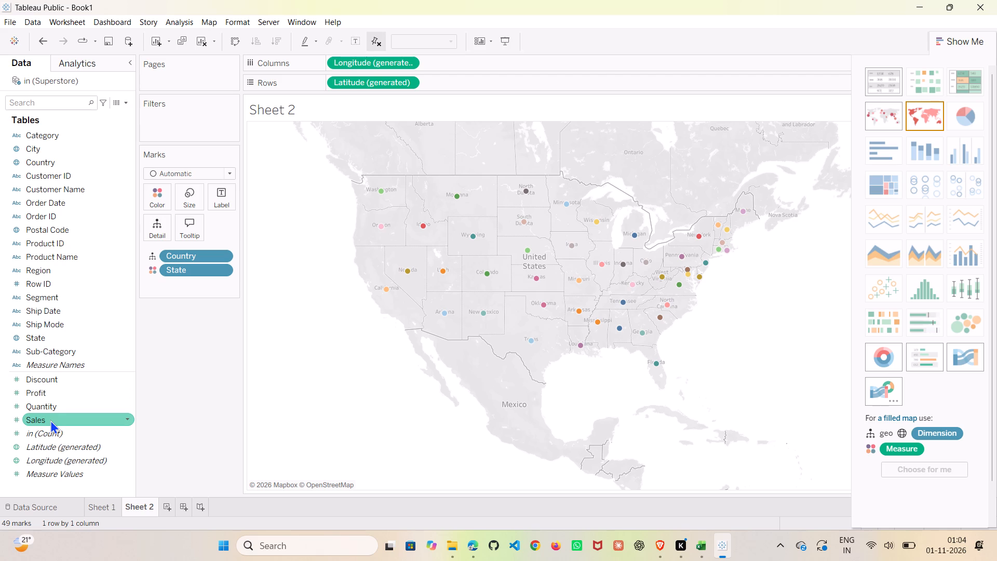
Color the map by Sales in place of State.
drag(50, 420, 155, 198)
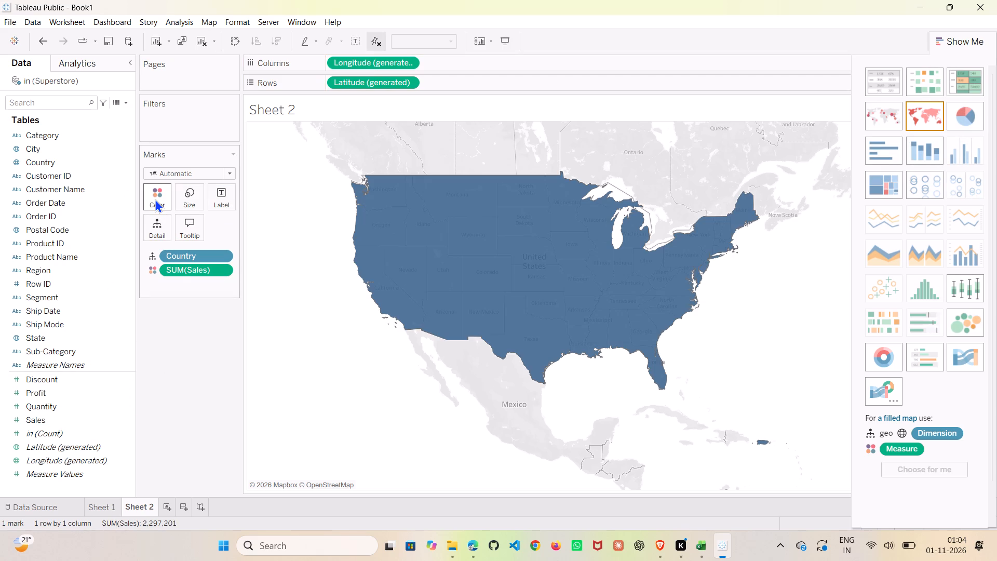
Examine the country-level sales map across the contiguous United States, Alaska and Hawaii.
ctrl+scroll(311, 228, down, 2)
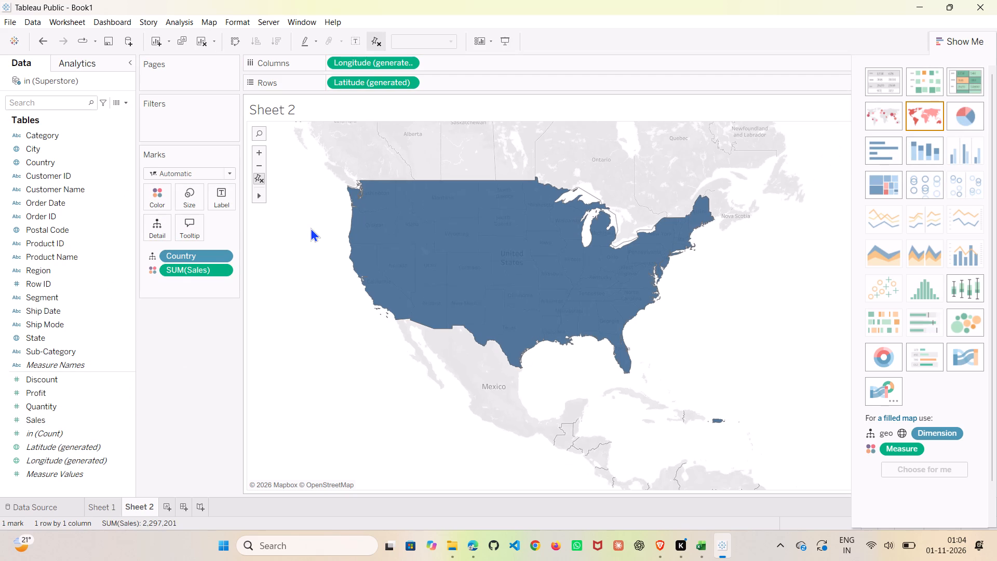
drag(311, 228, 363, 241)
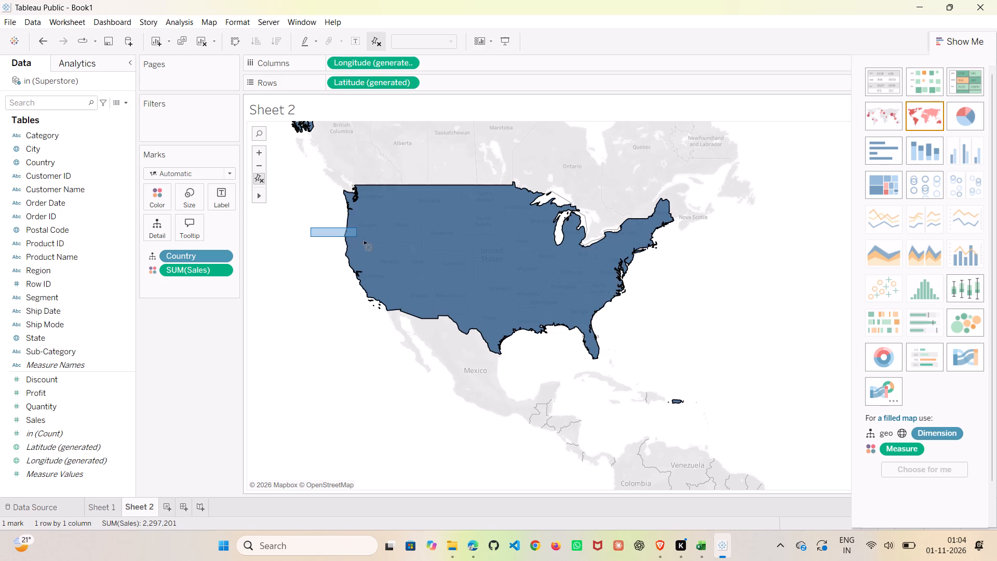
drag(363, 241, 321, 232)
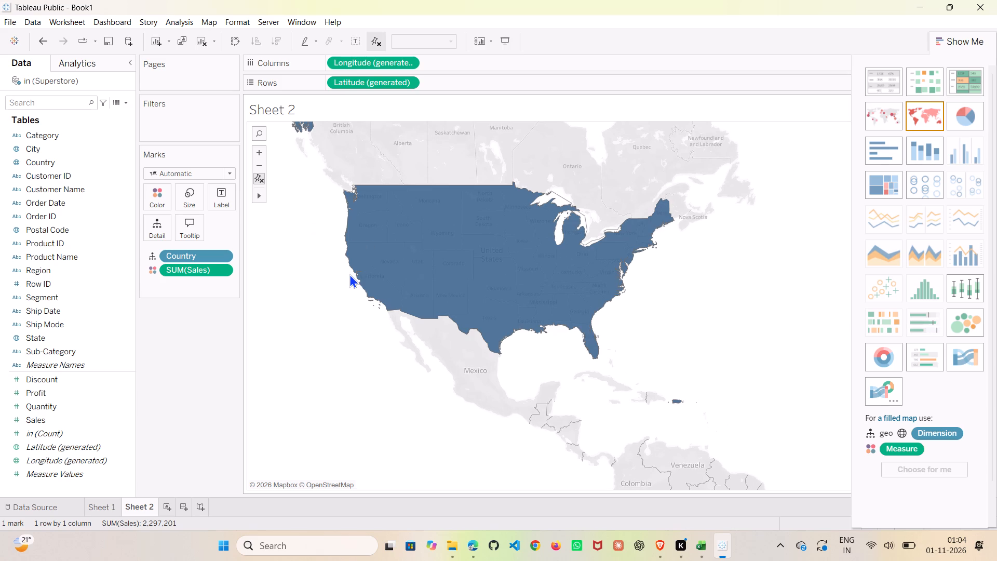
click(258, 163)
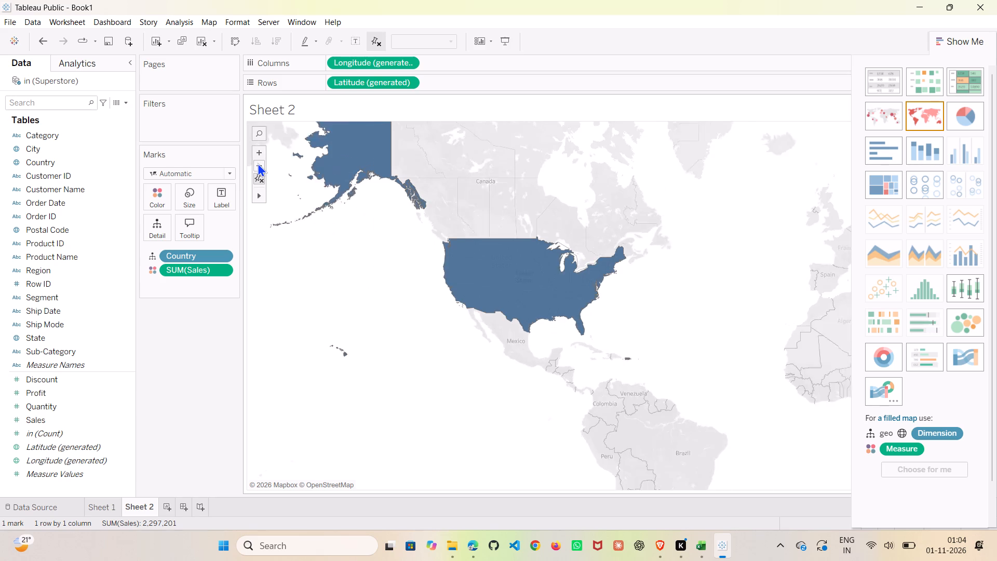
ctrl+scroll(387, 268, up, 4)
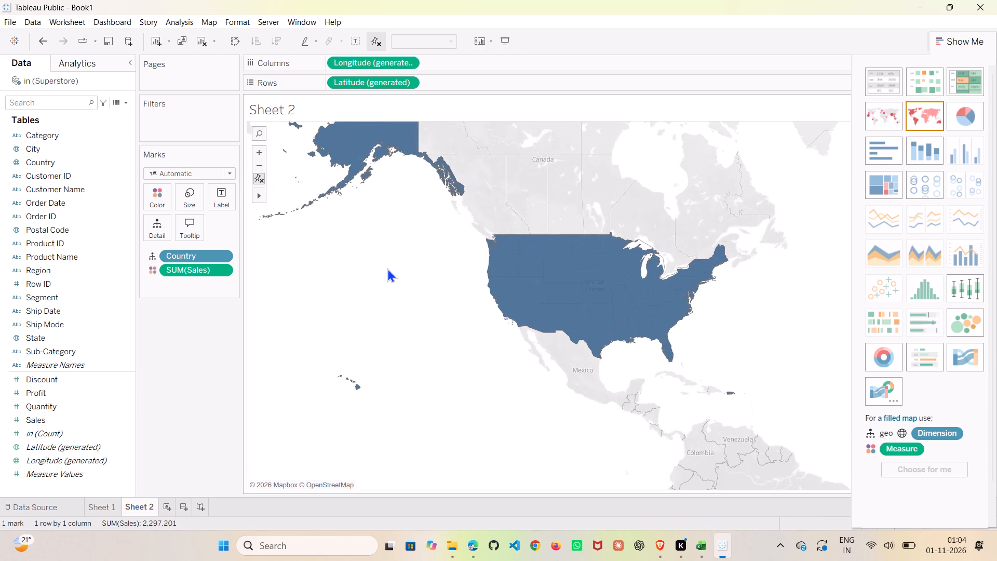
ctrl+scroll(387, 268, down, 3)
scroll(387, 268, up, 1)
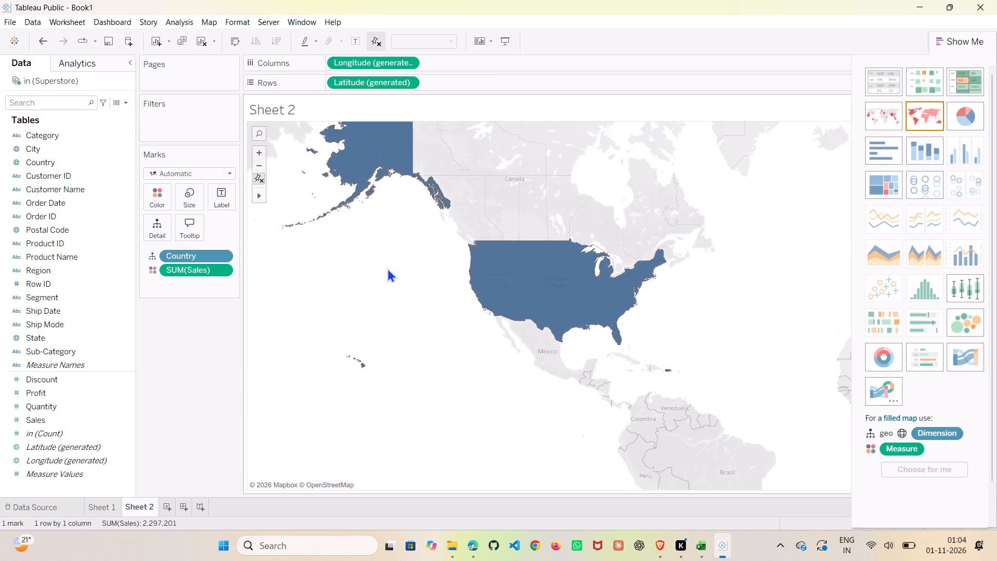
scroll(387, 268, up, 1)
drag(387, 268, 367, 255)
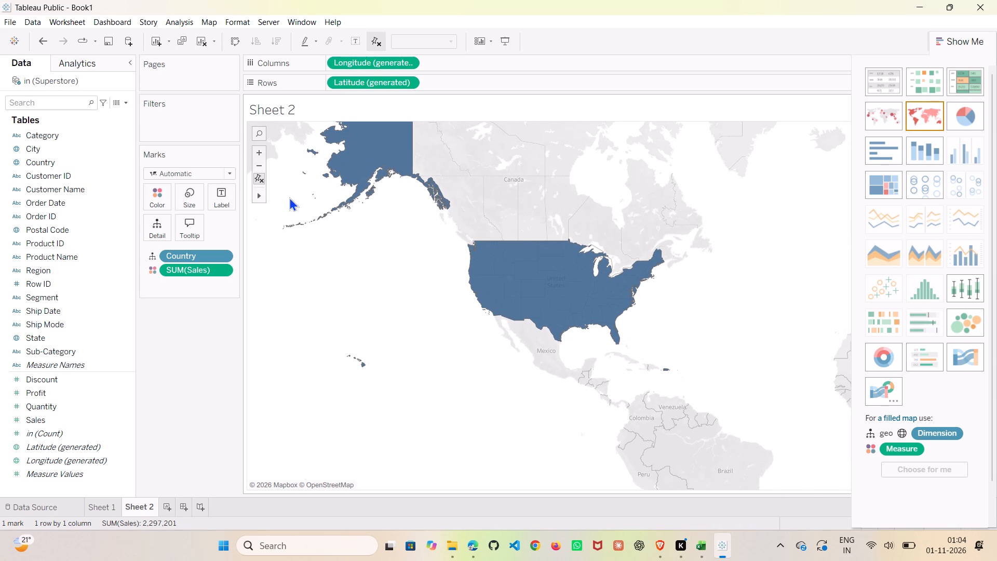
drag(400, 150, 418, 181)
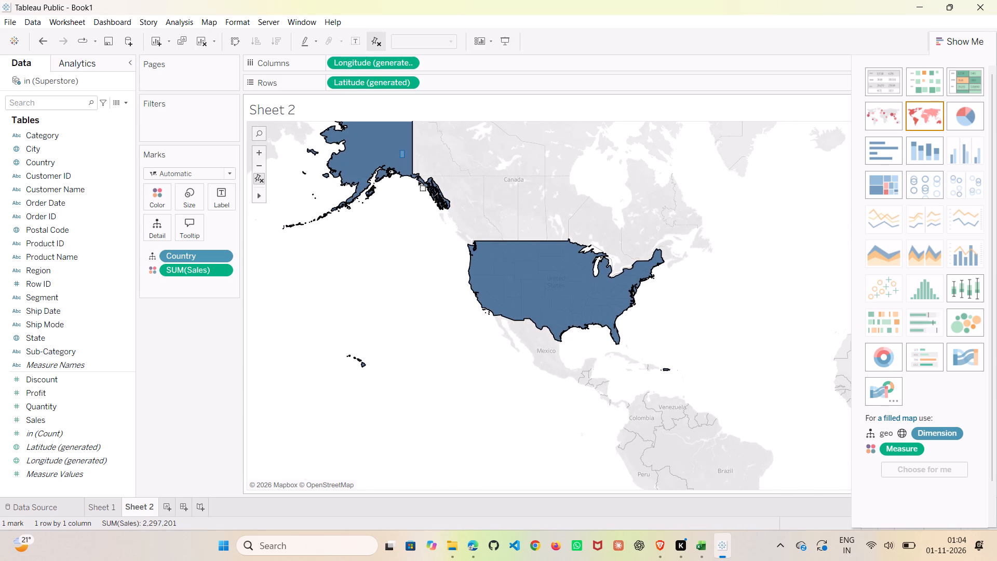
drag(418, 181, 393, 158)
click(418, 265)
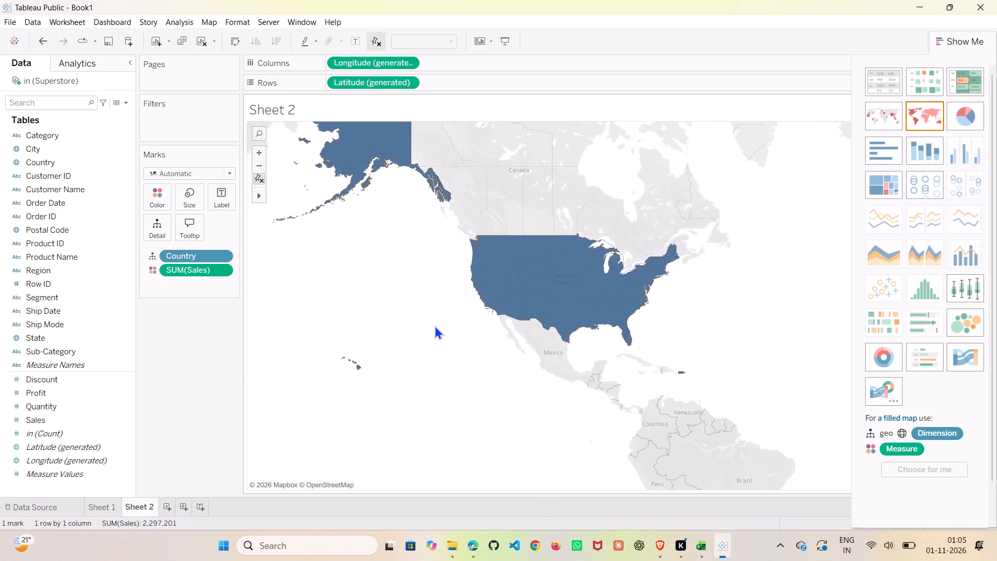
click(473, 175)
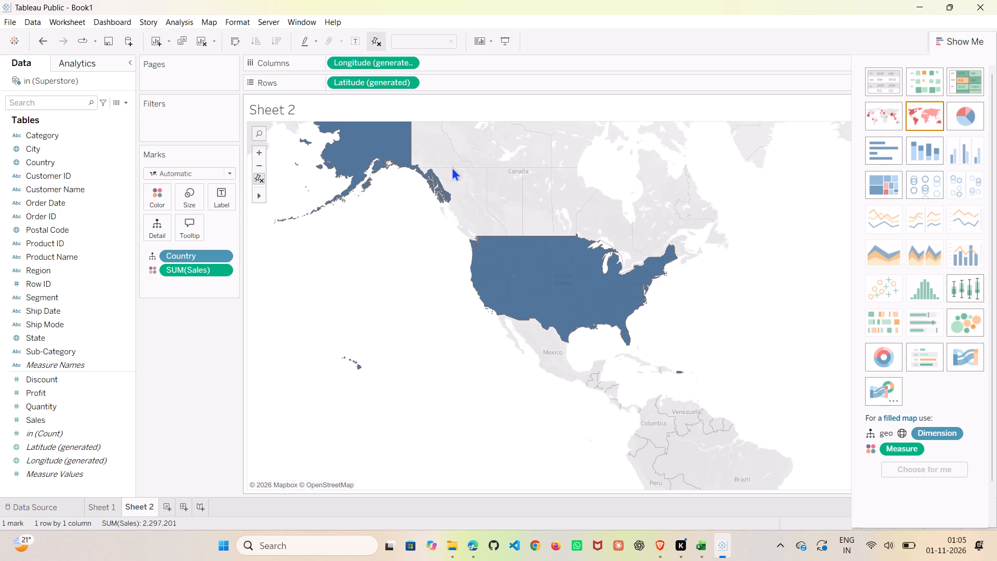
click(523, 197)
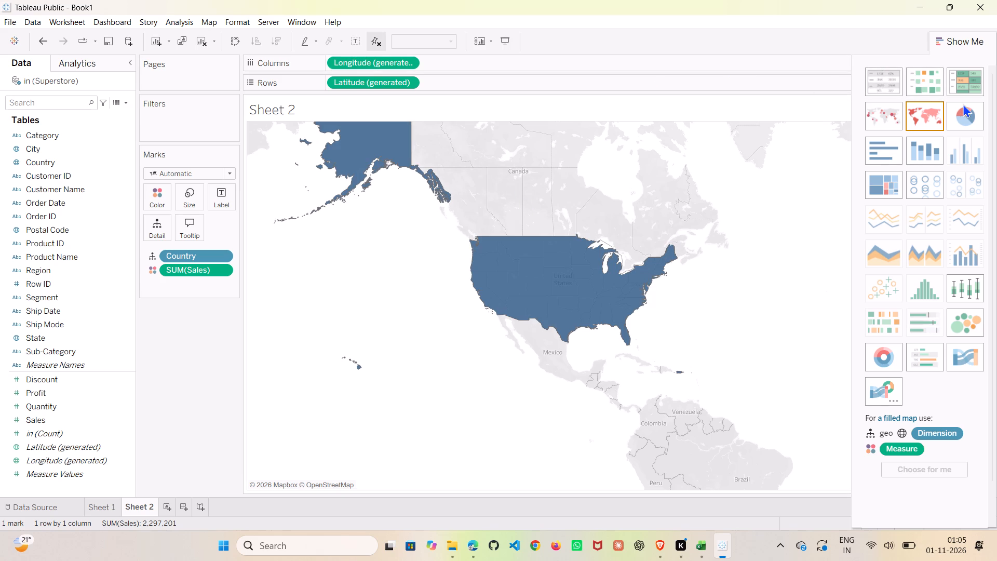
Convert the Sheet 2 filled map into a treemap of Sales by Country.
click(887, 183)
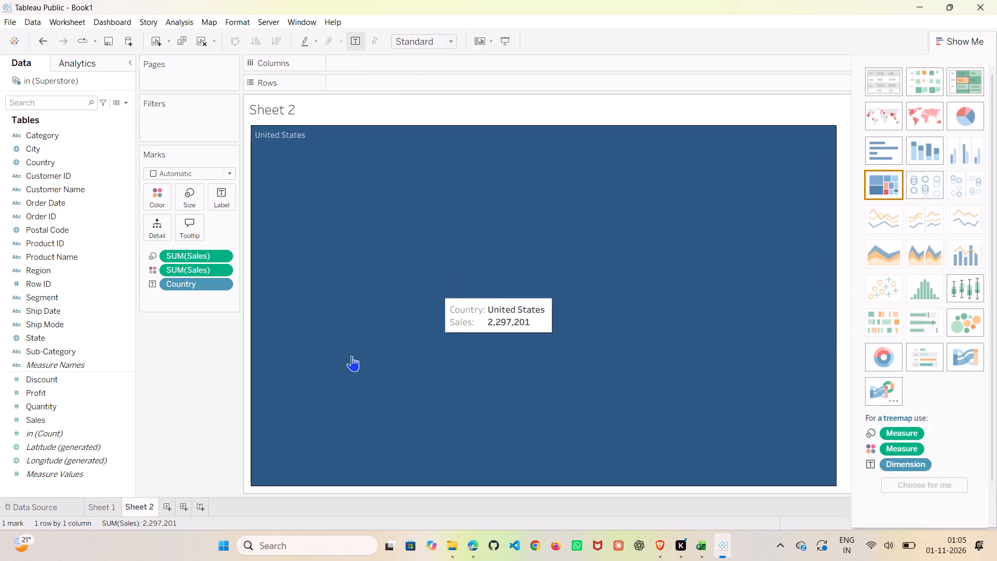
Replace Country with State in the treemap, adding State as a detail field.
click(222, 285)
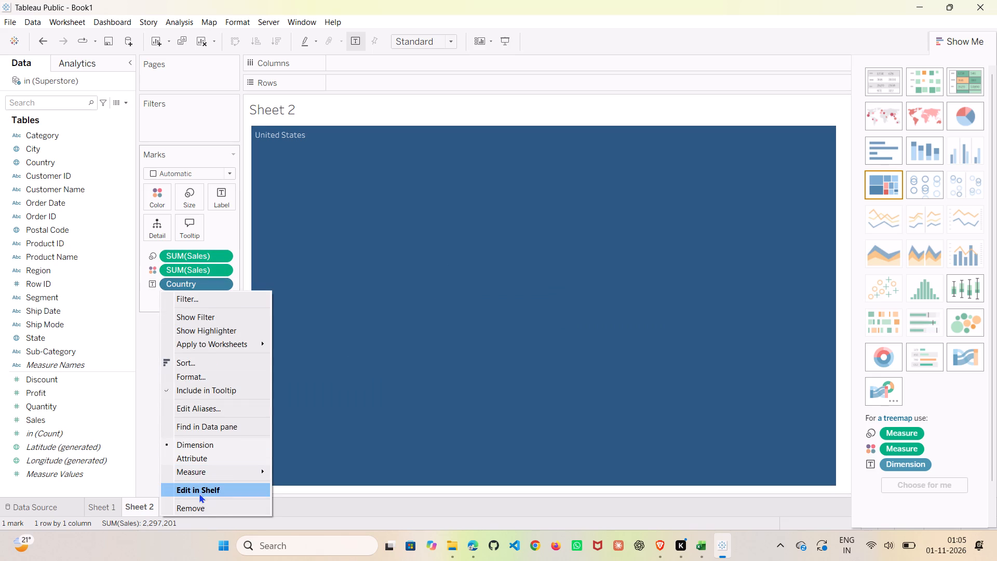
click(203, 506)
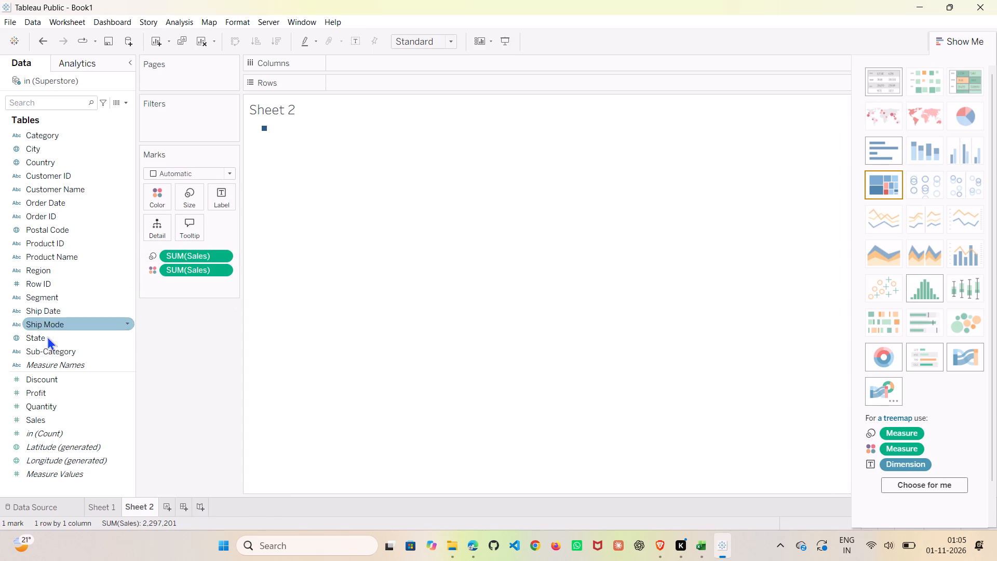
drag(47, 336, 153, 230)
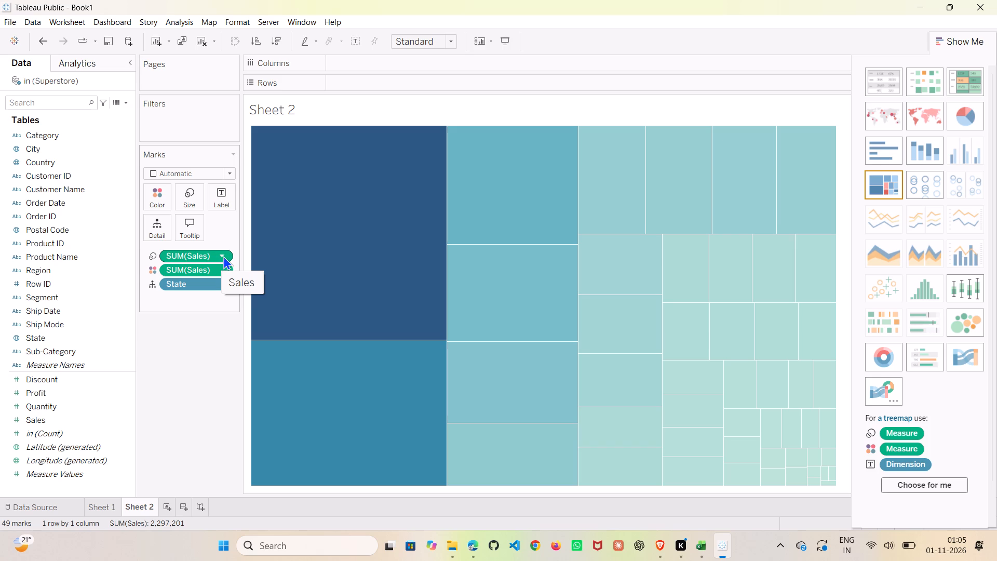
Change the treemap's Sales color palette to Green.
click(223, 269)
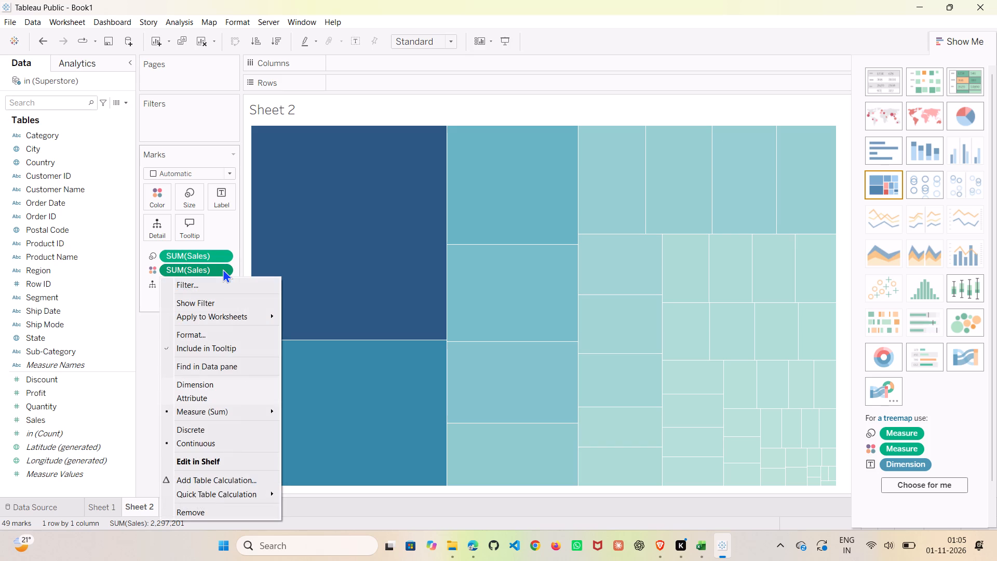
click(223, 269)
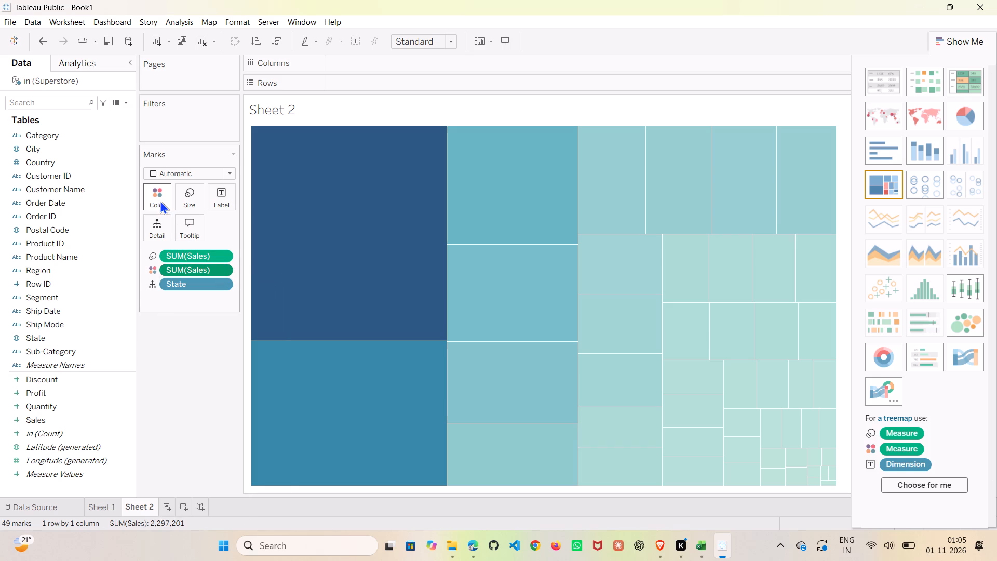
click(160, 200)
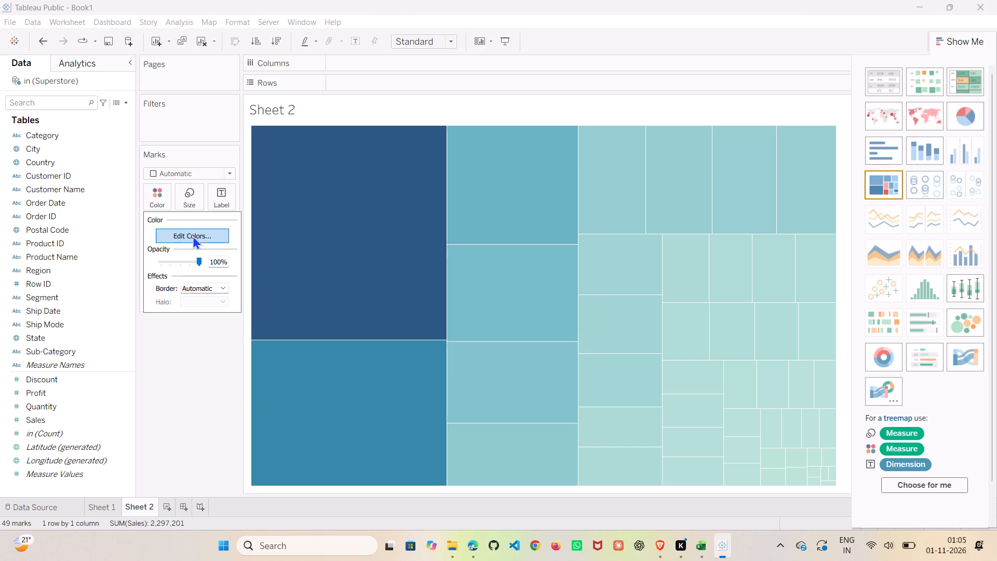
click(193, 235)
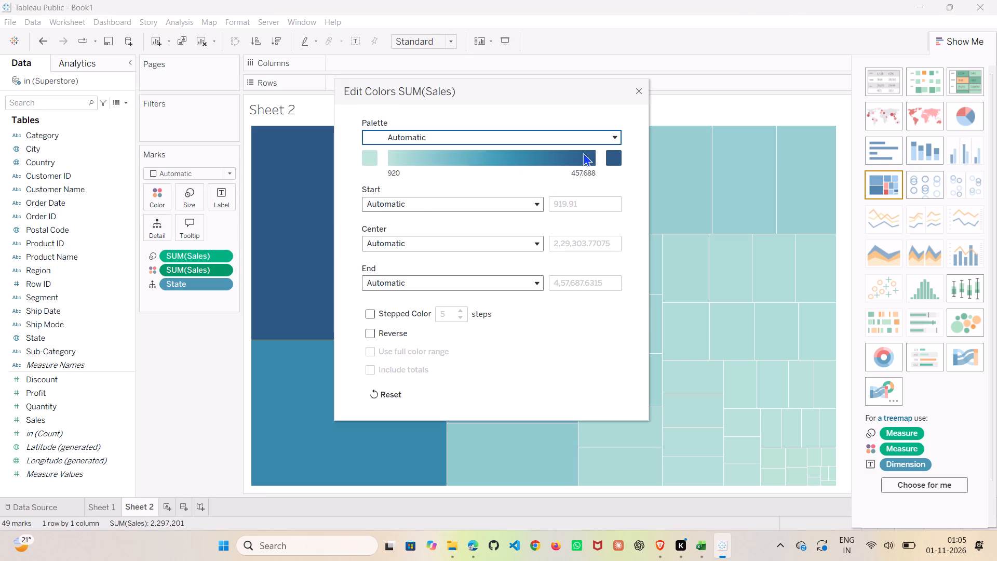
click(599, 137)
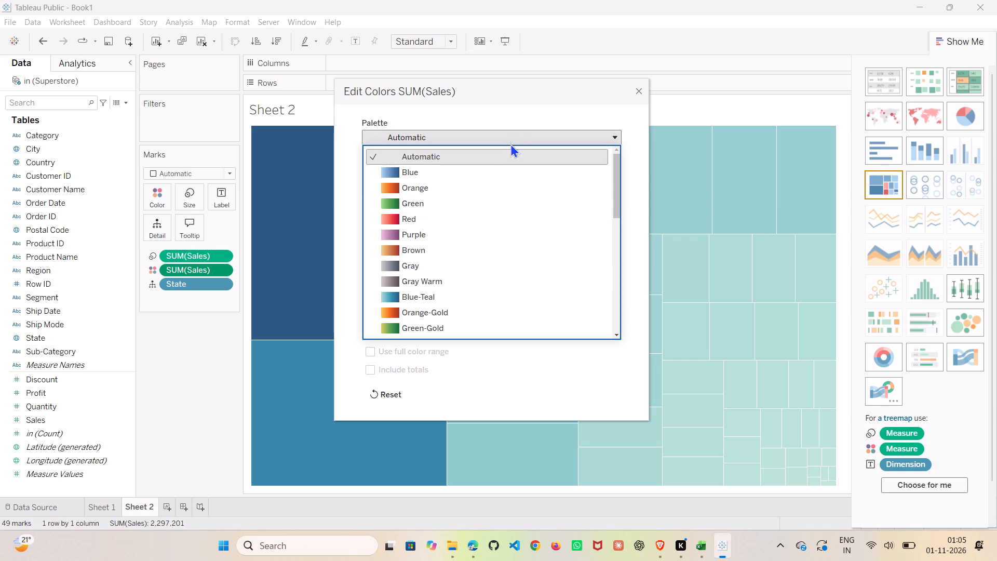
click(474, 199)
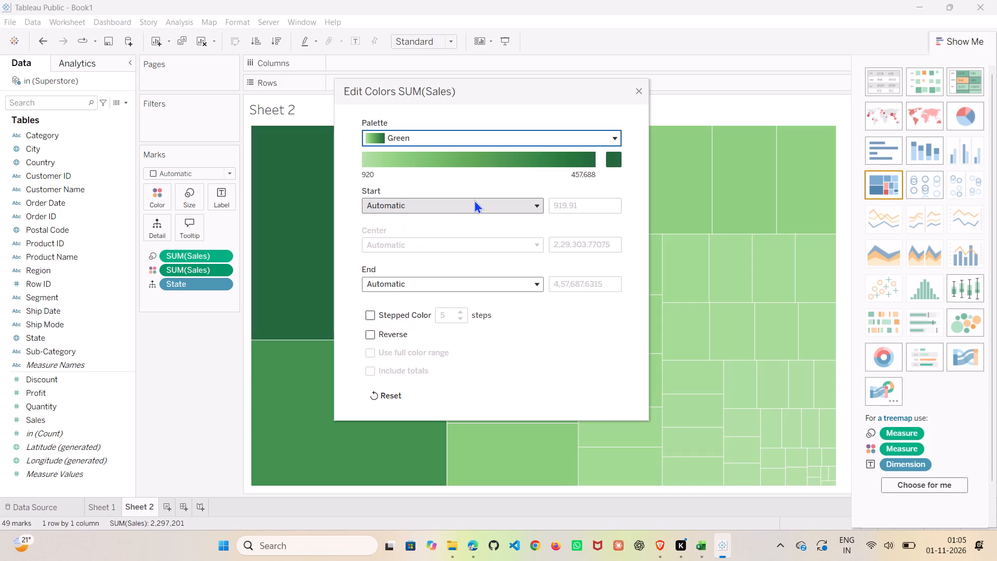
click(639, 91)
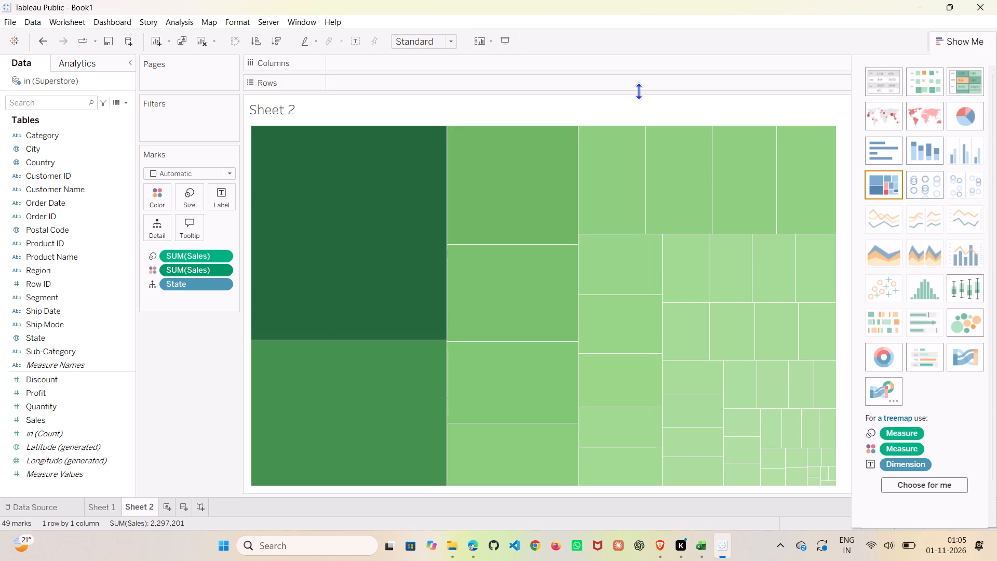
Add a new worksheet and build a bar chart with City as rows and the sum of Sales as columns.
click(171, 506)
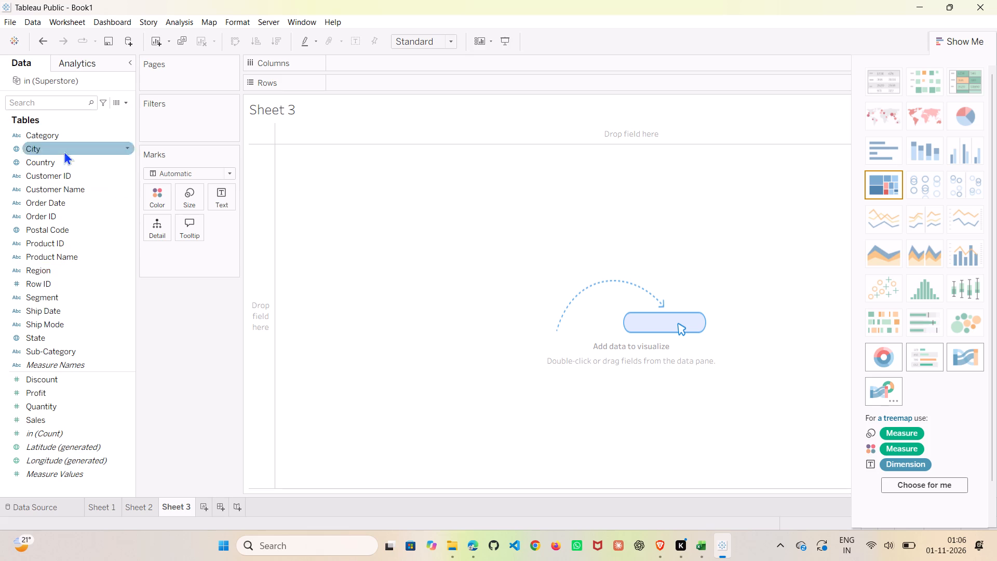
click(71, 177)
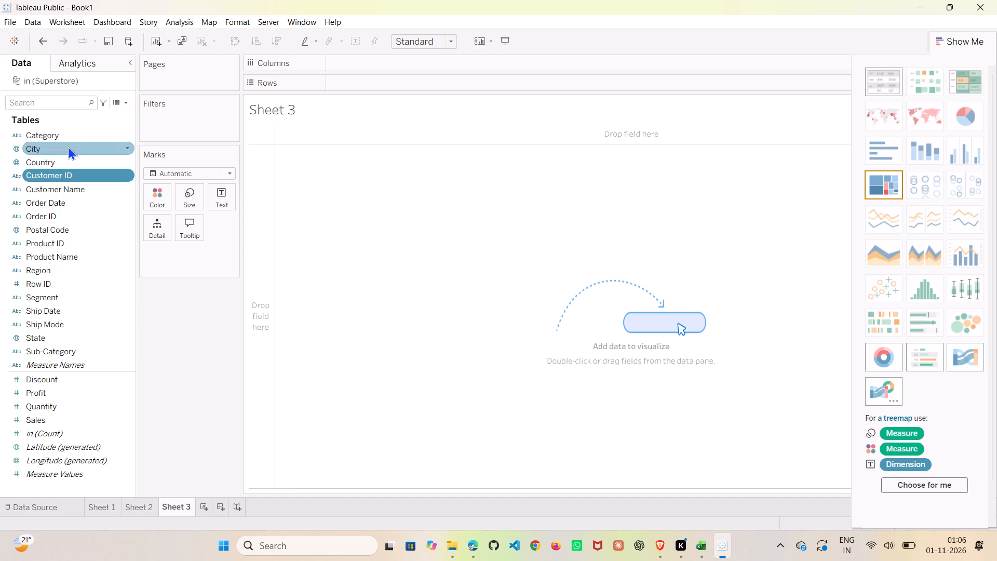
drag(68, 146, 377, 79)
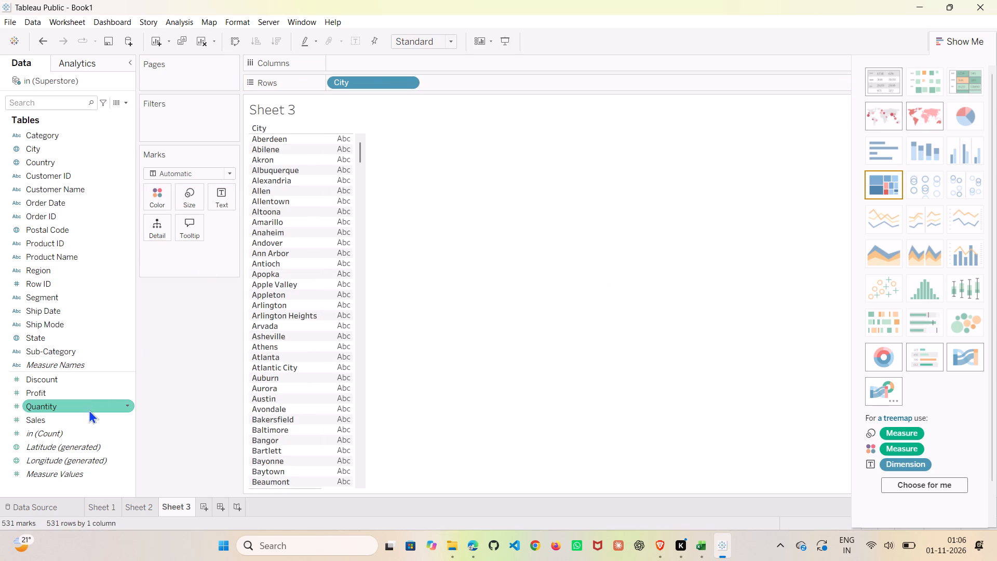
drag(87, 416, 371, 58)
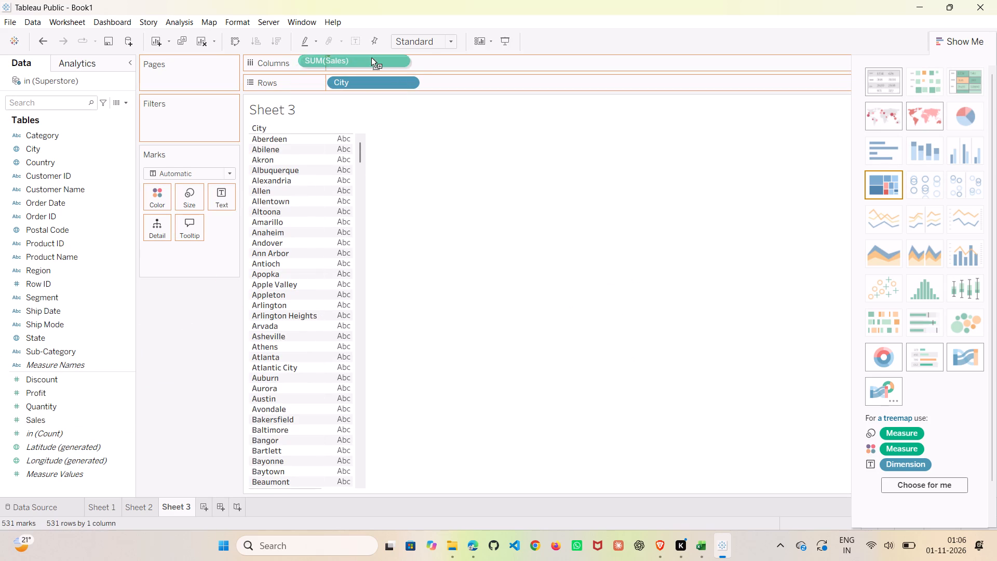
drag(371, 58, 394, 57)
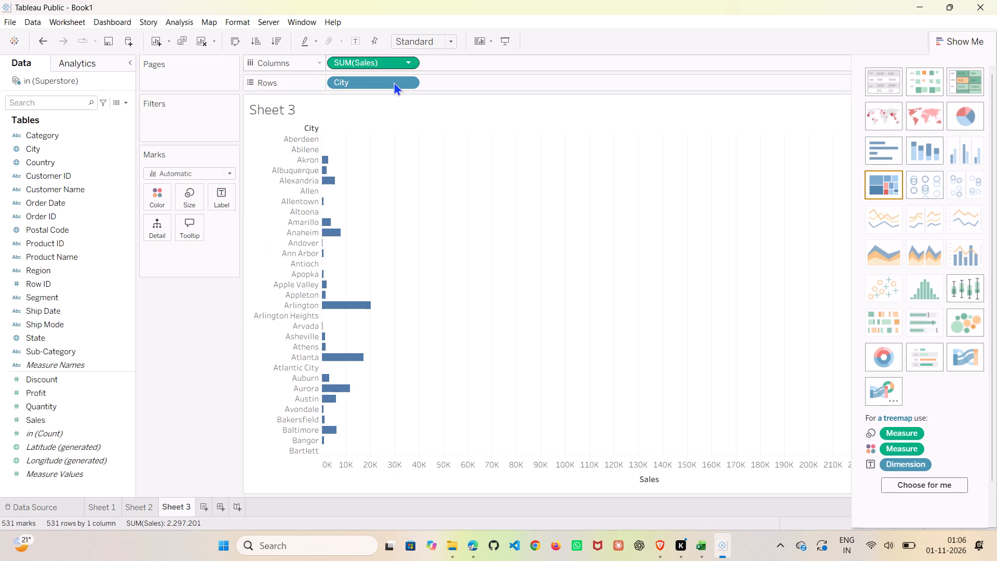
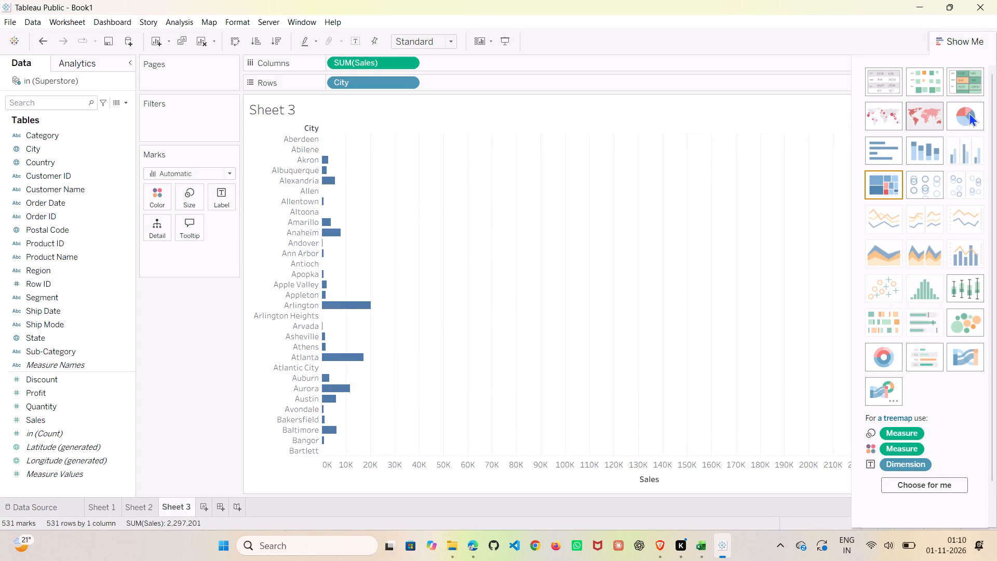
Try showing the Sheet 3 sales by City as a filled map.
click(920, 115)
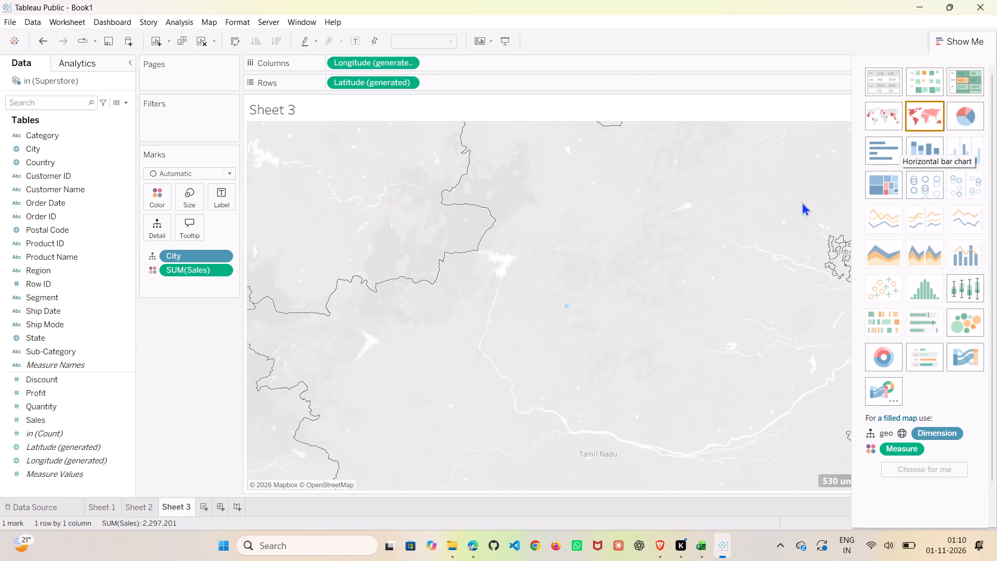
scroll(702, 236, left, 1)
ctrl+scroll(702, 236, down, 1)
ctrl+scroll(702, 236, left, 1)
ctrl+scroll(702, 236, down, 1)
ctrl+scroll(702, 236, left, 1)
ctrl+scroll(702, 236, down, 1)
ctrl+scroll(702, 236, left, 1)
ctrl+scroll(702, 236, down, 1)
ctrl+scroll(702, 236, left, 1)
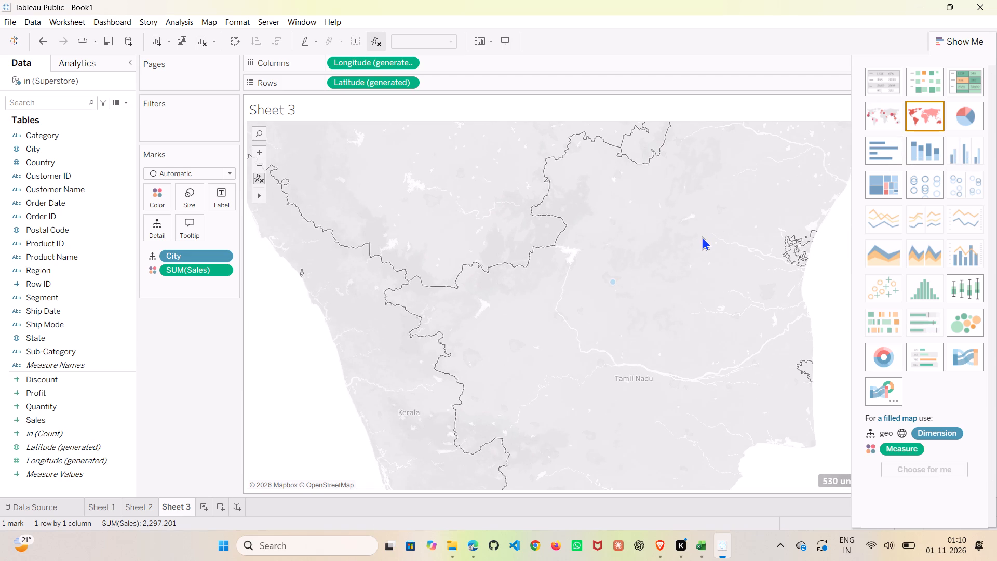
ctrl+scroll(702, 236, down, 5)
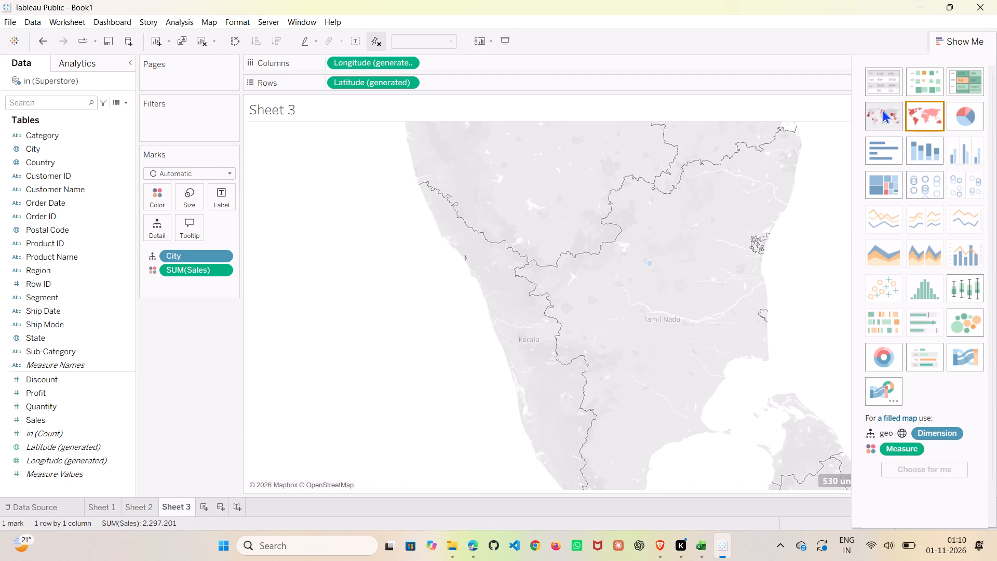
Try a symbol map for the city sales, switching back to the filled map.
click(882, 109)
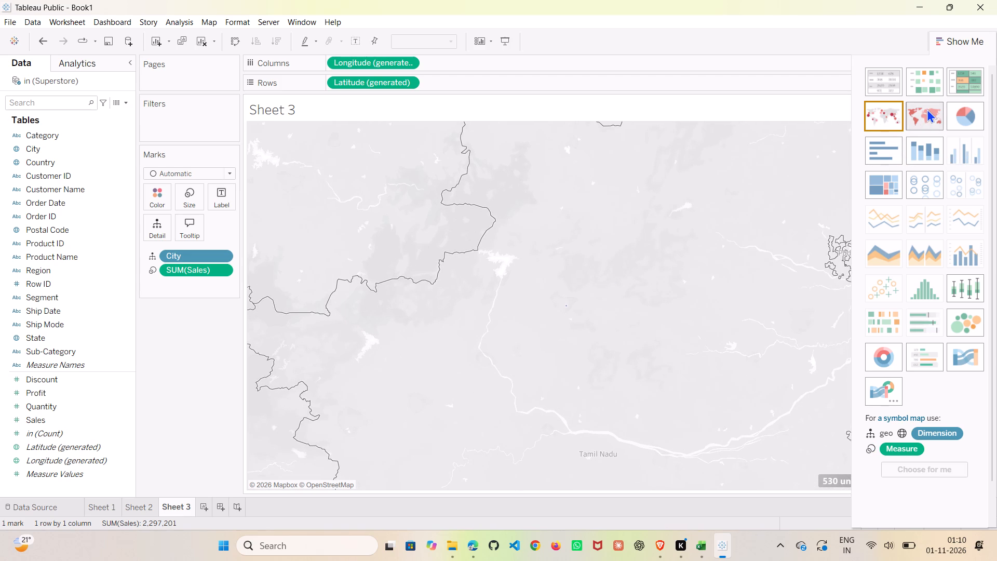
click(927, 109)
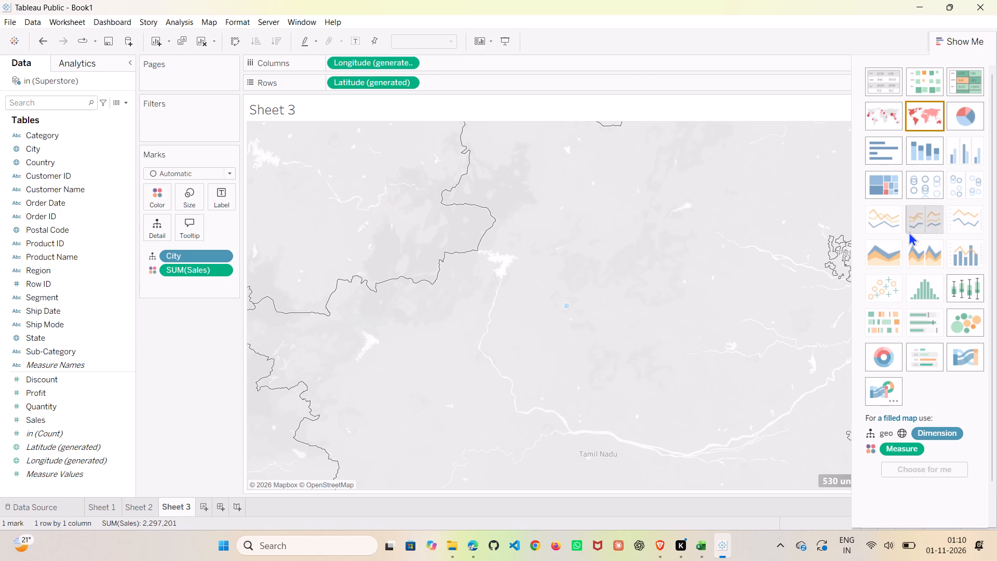
Convert the Sheet 3 view into a packed bubble chart of Sales by City.
click(972, 314)
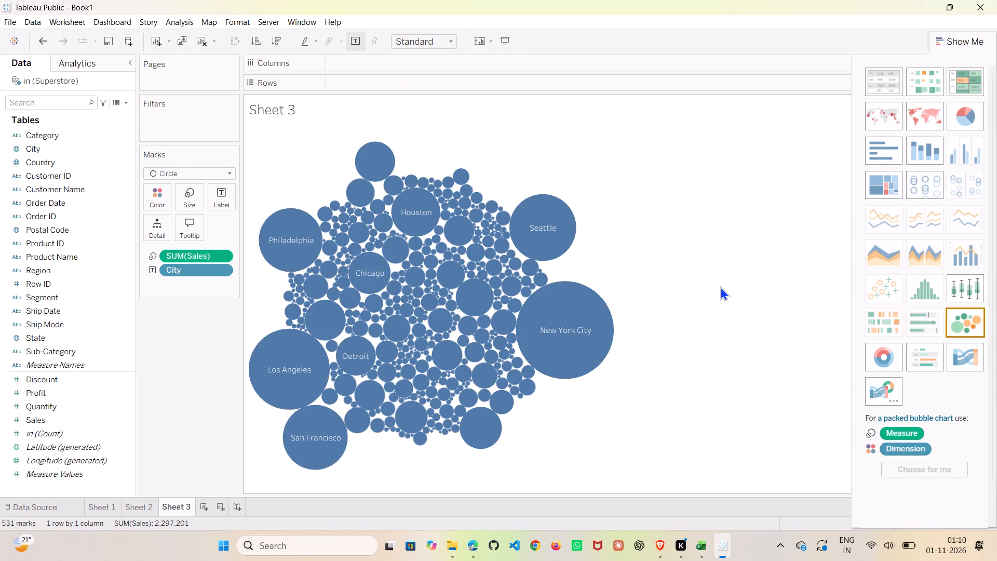
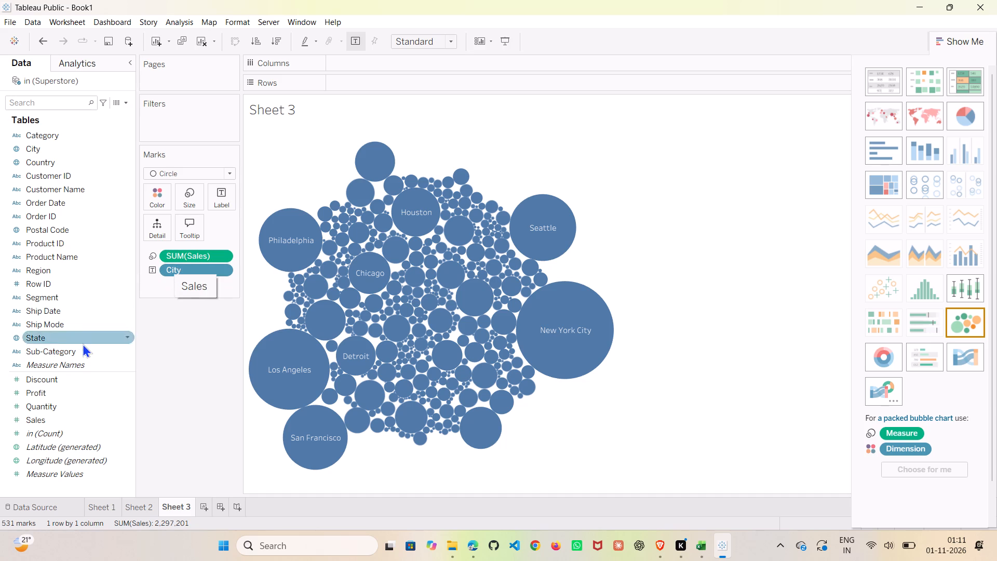
Colour the packed bubbles on Sheet 3 by City.
drag(57, 143, 152, 191)
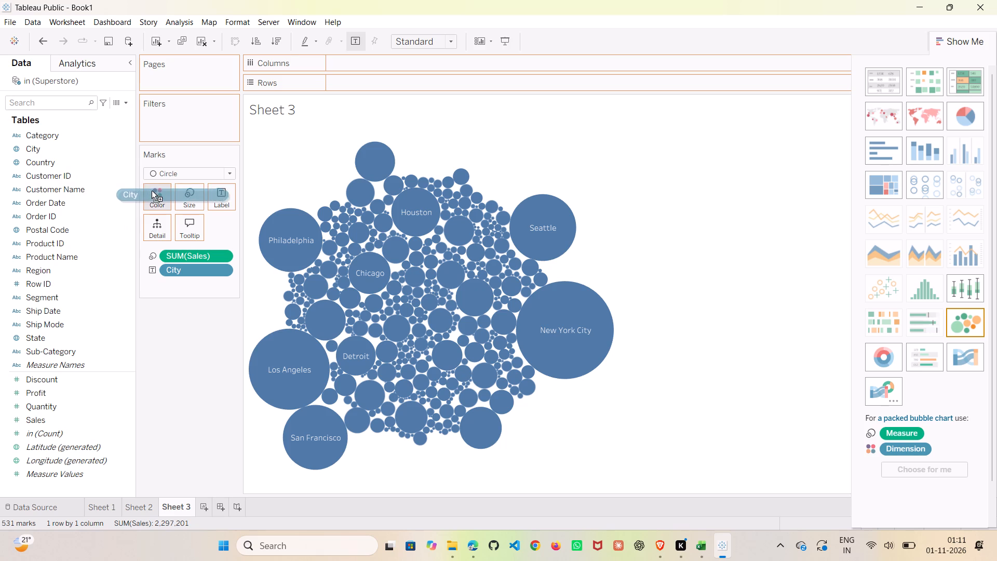
drag(152, 191, 158, 192)
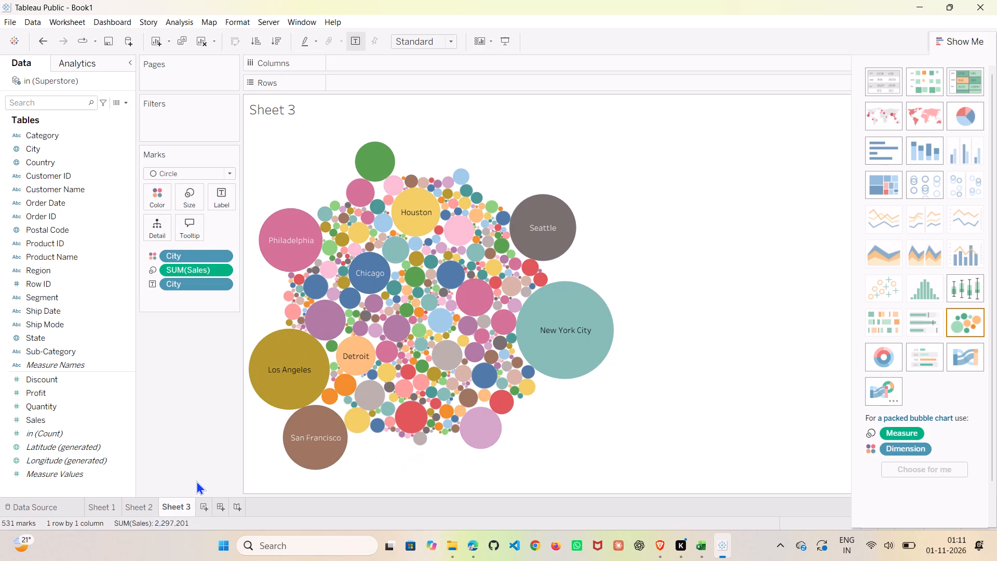
Build a bar chart on a new worksheet with Profit as columns and Product Name as rows, adding all members.
click(198, 507)
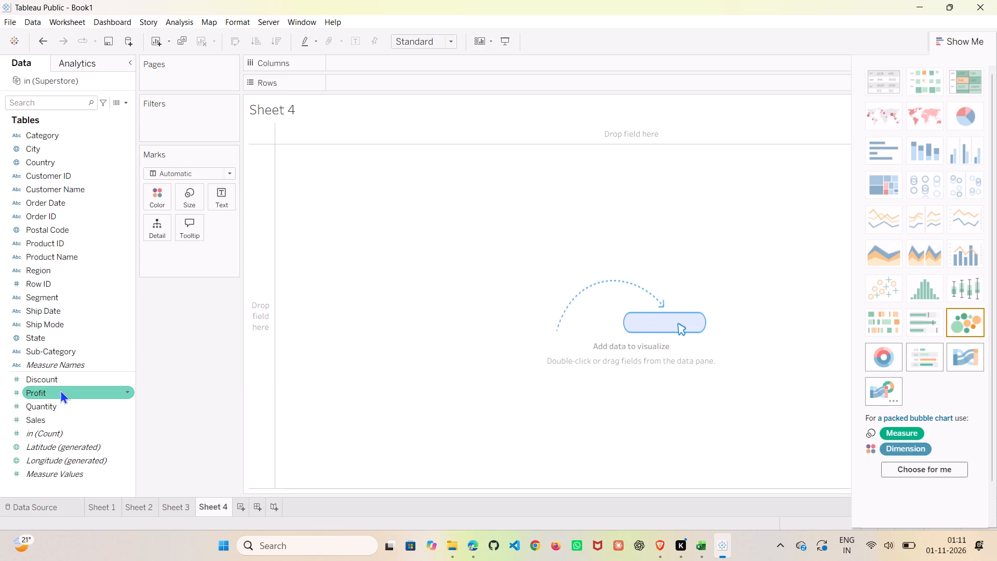
drag(60, 390, 372, 78)
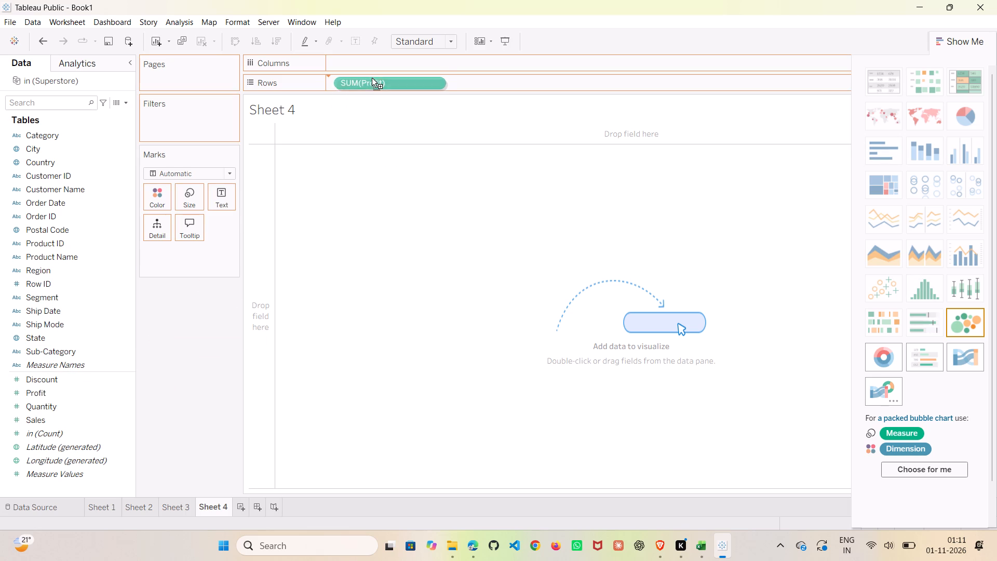
drag(372, 78, 368, 67)
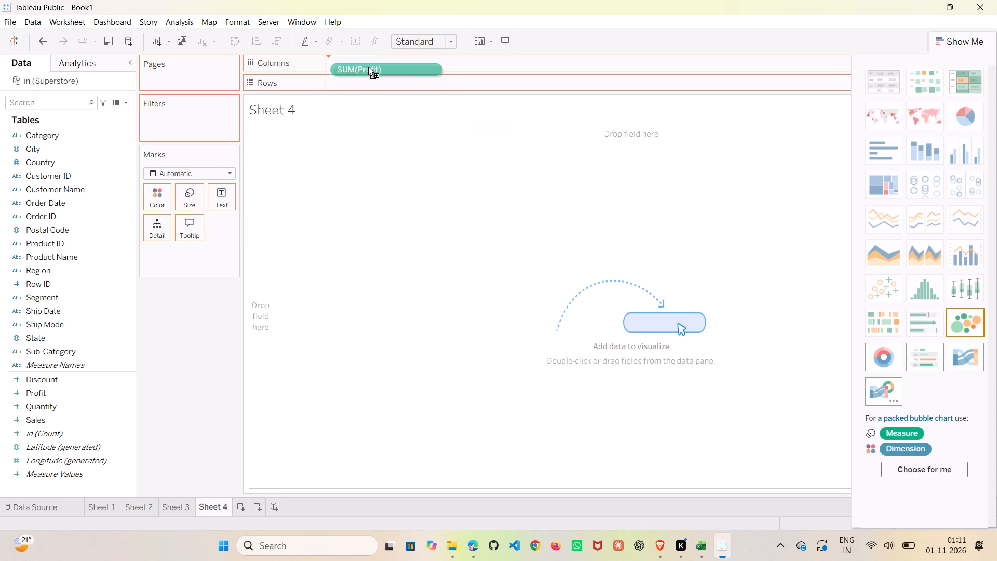
drag(368, 67, 368, 64)
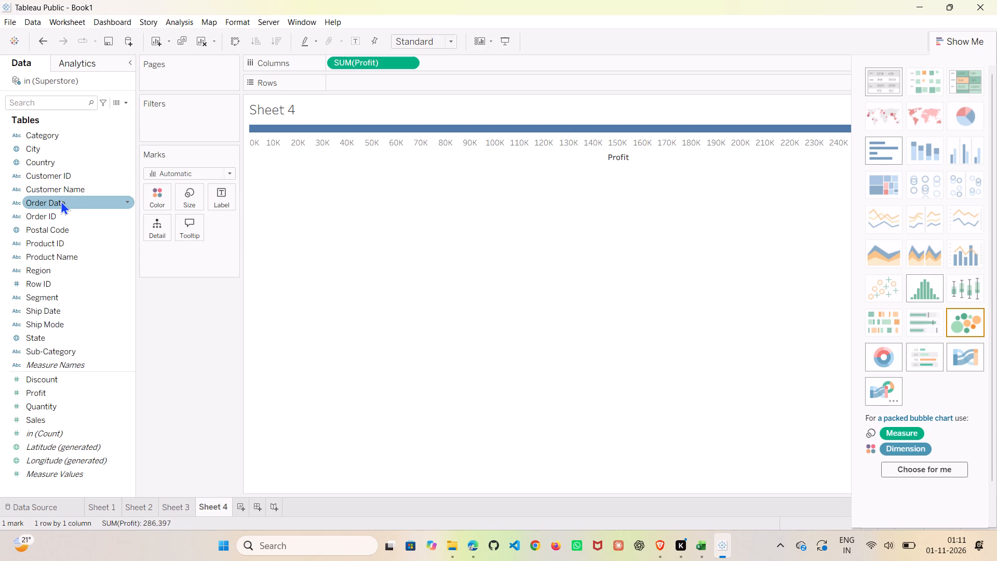
drag(75, 255, 395, 91)
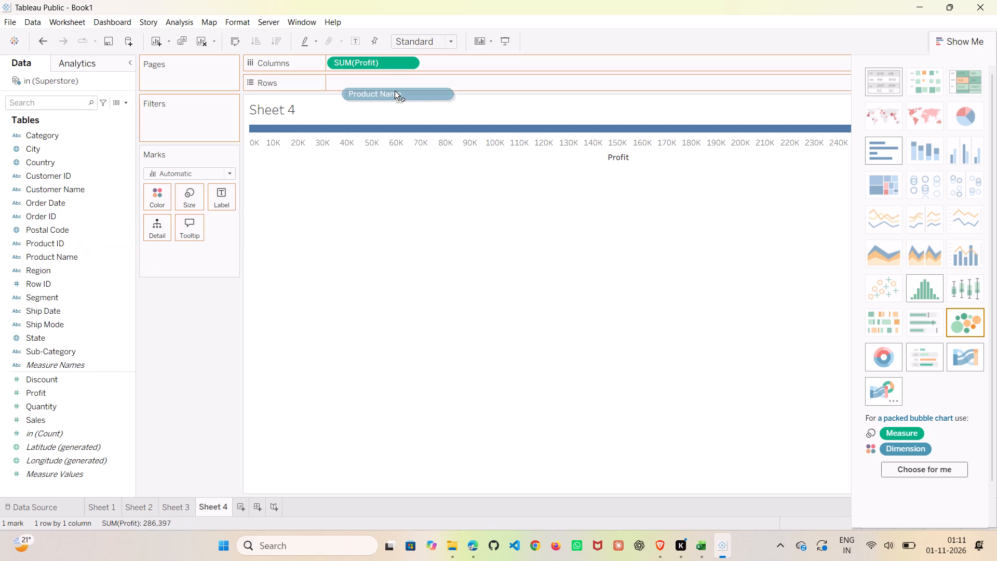
drag(395, 91, 391, 85)
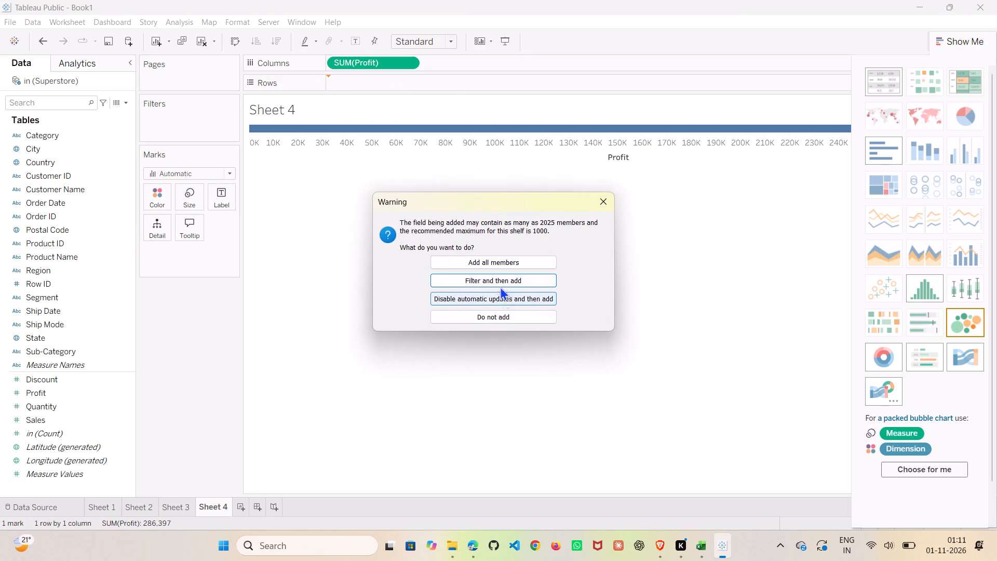
click(490, 258)
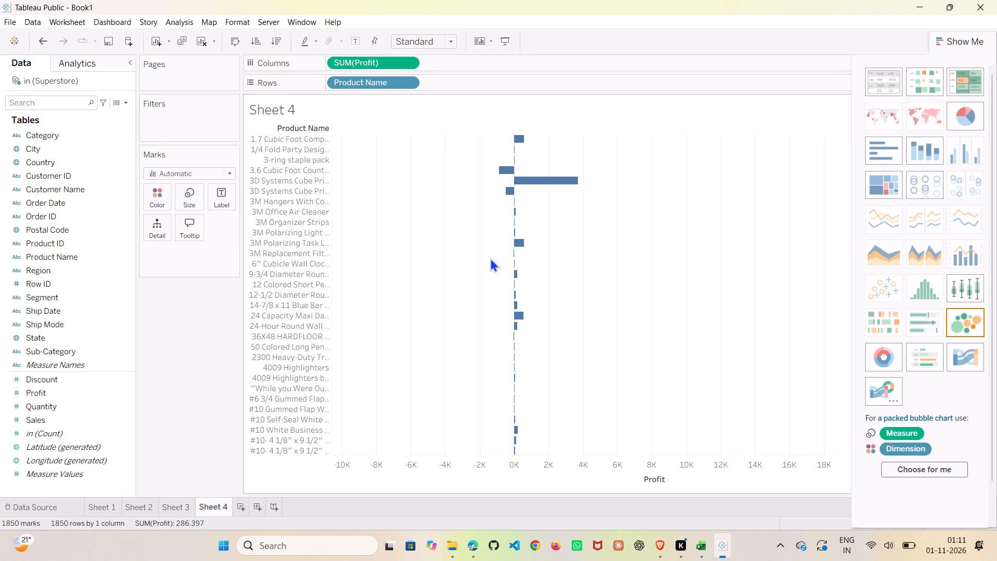
Filter Product Name by field to the top 7 by sum of Profit.
click(410, 83)
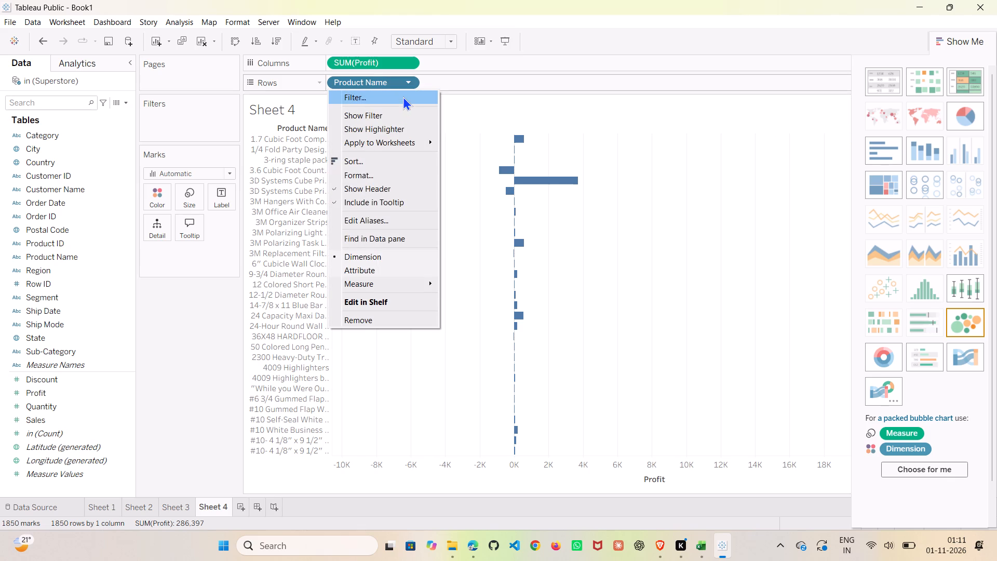
click(403, 96)
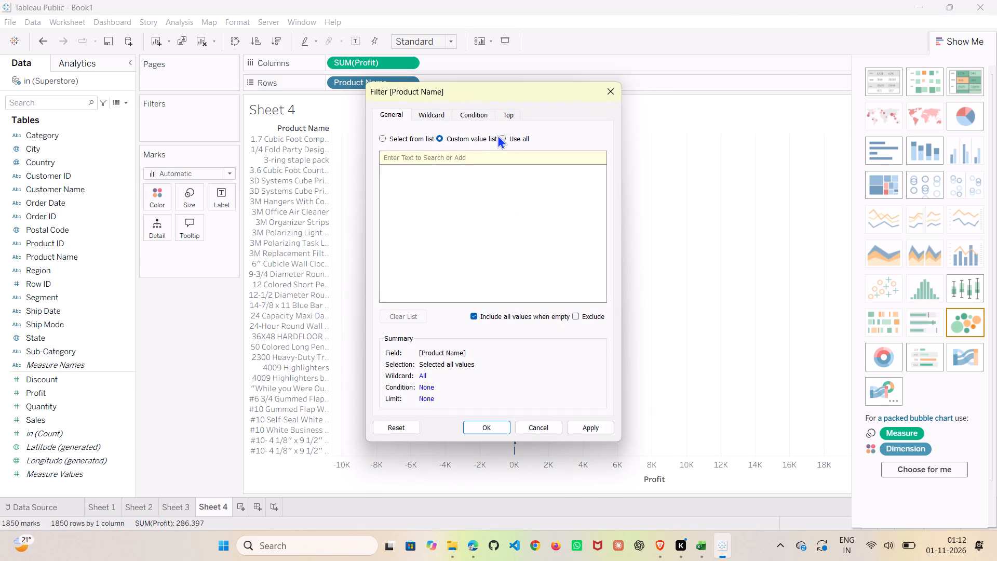
click(503, 117)
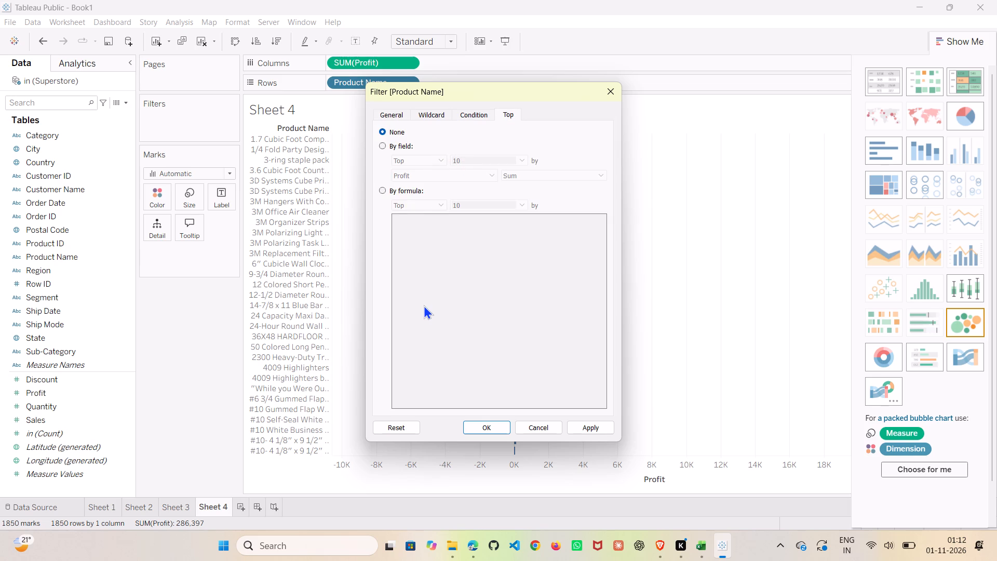
click(384, 148)
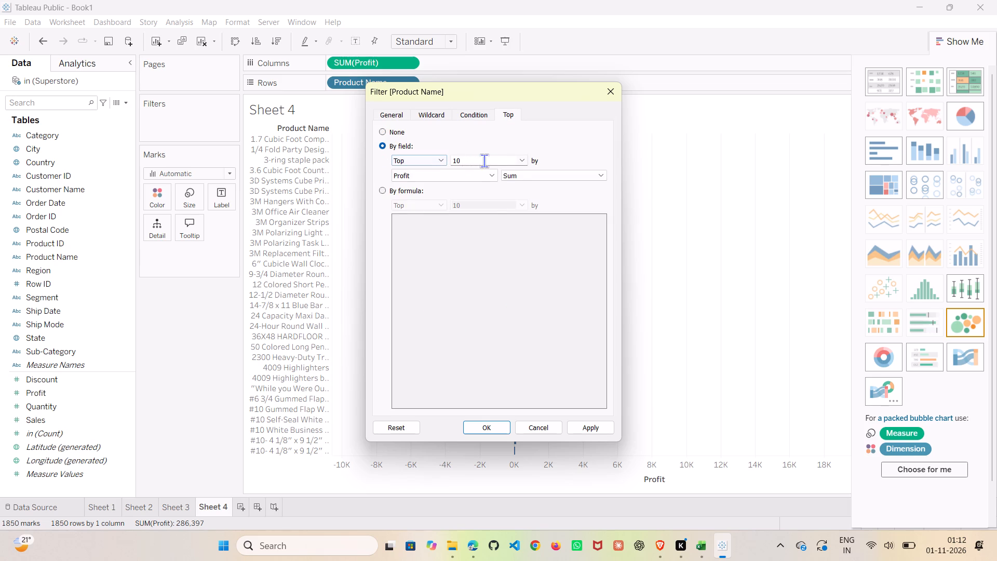
click(522, 157)
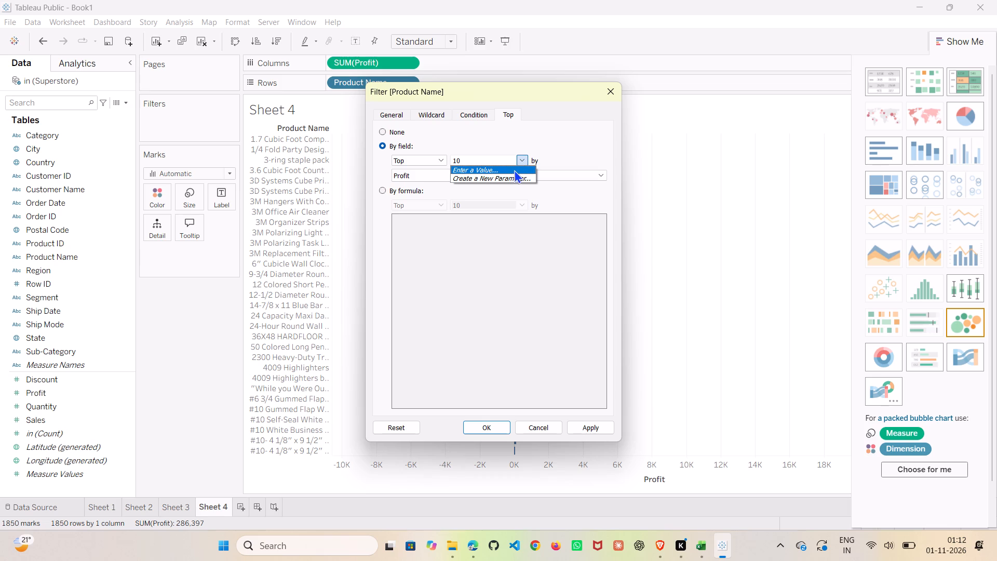
double_click(482, 158)
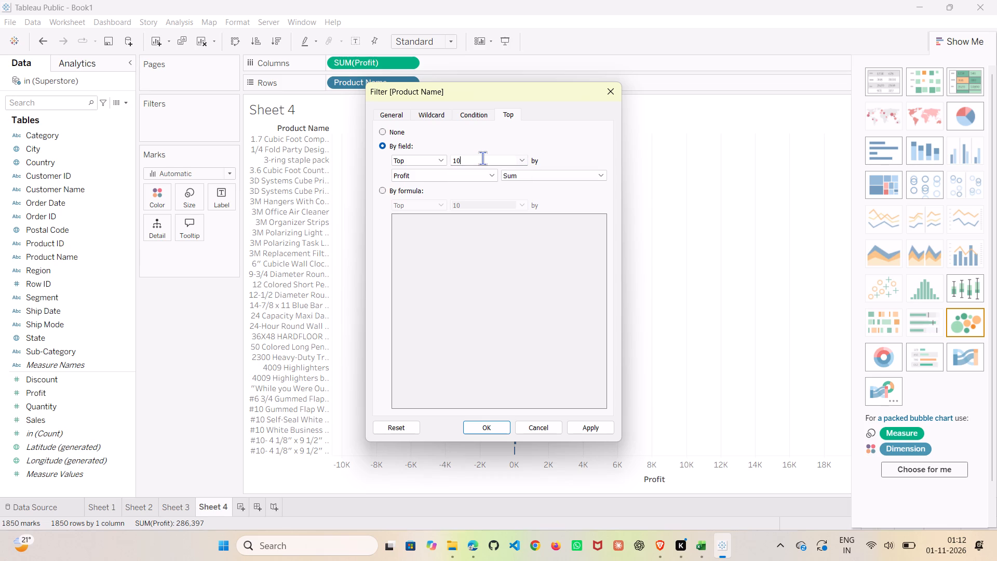
key(BackSpace)
key(7)
key(Return)
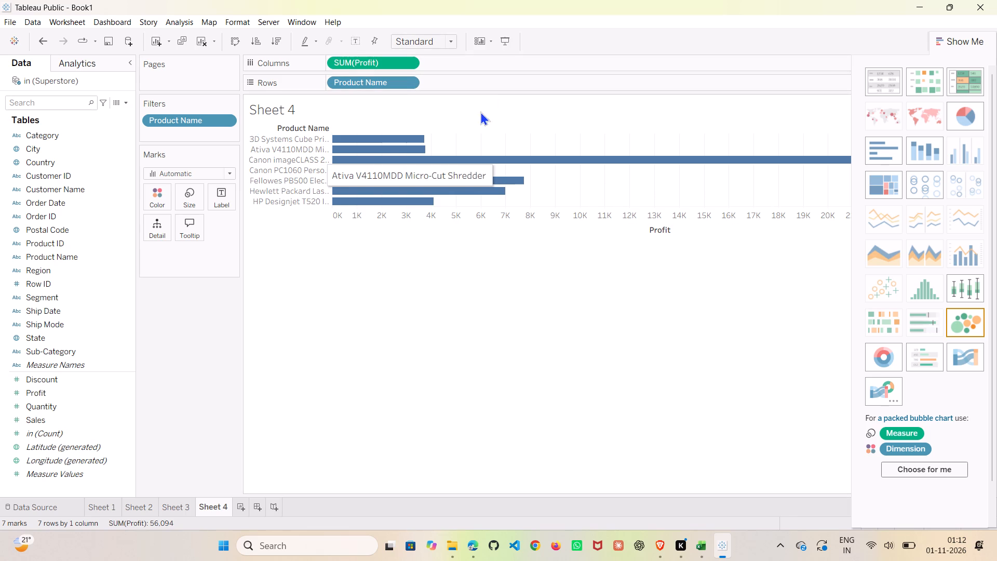
Sort the product bars in descending order of Profit.
right_click(659, 127)
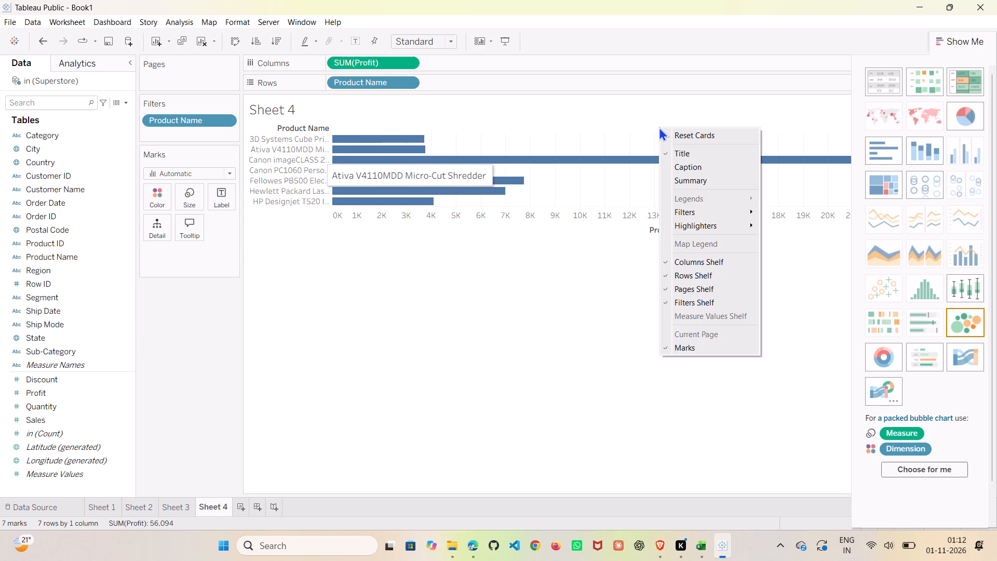
click(659, 127)
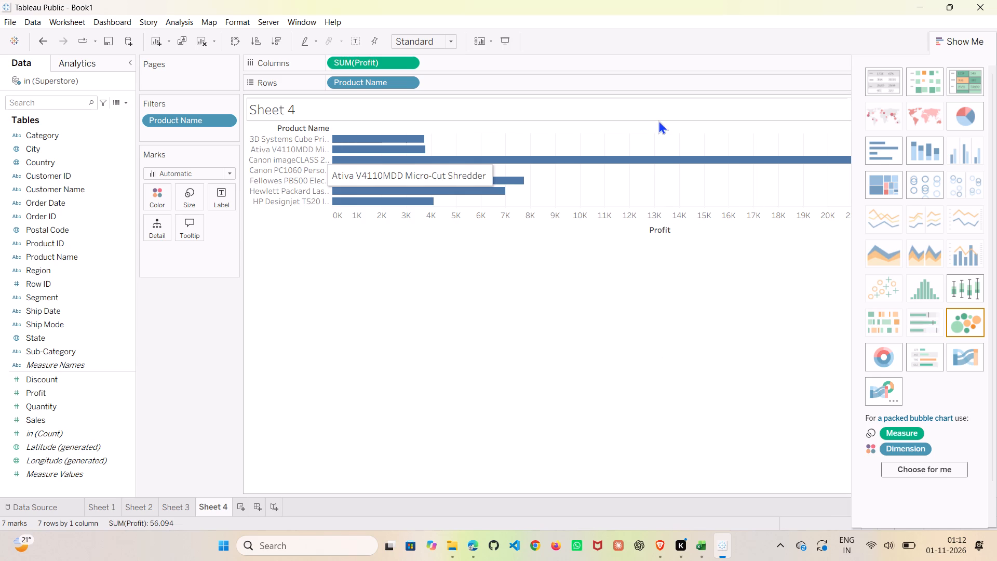
click(659, 125)
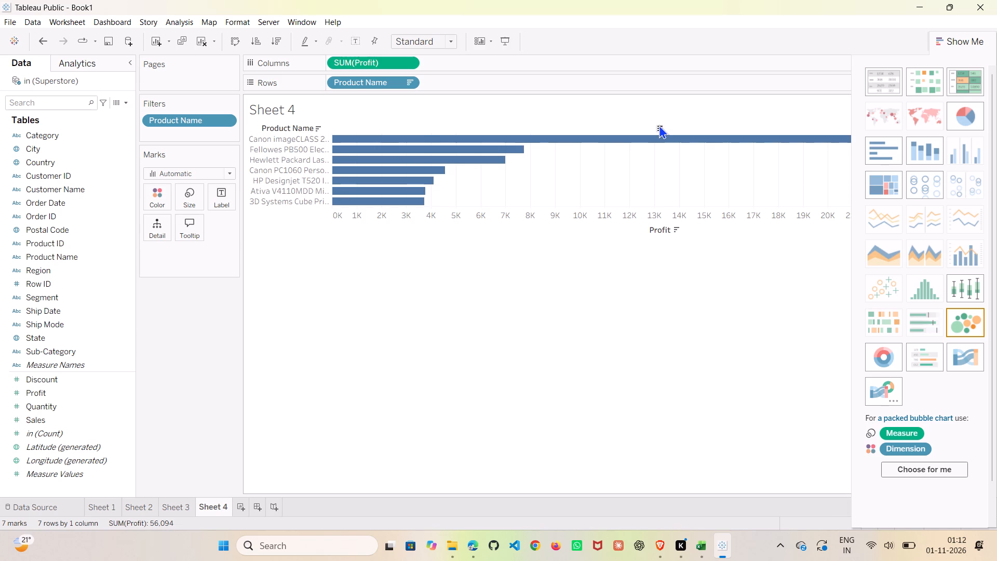
click(469, 398)
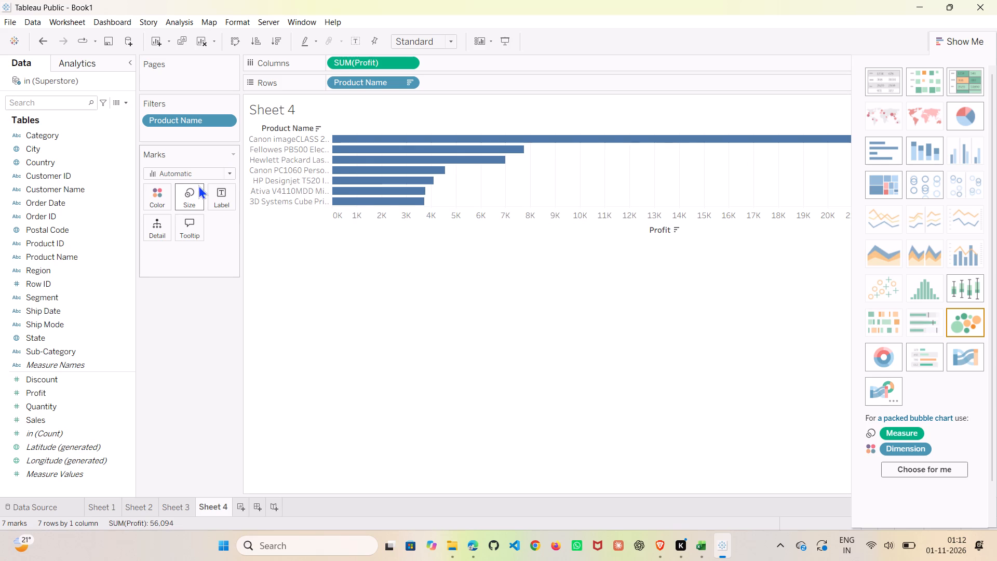
Add another new worksheet and pick the text table as its suggested chart type.
click(238, 509)
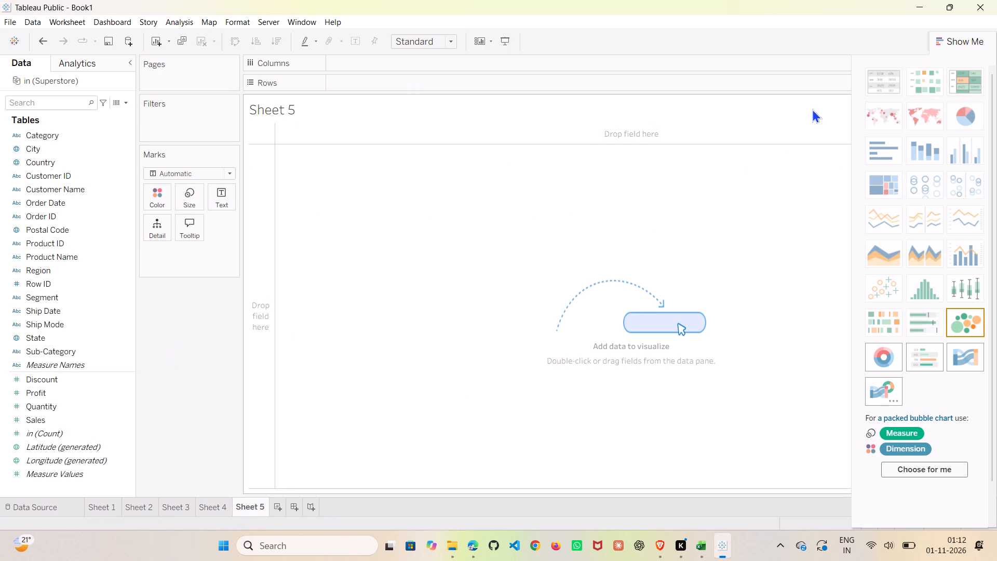
click(878, 83)
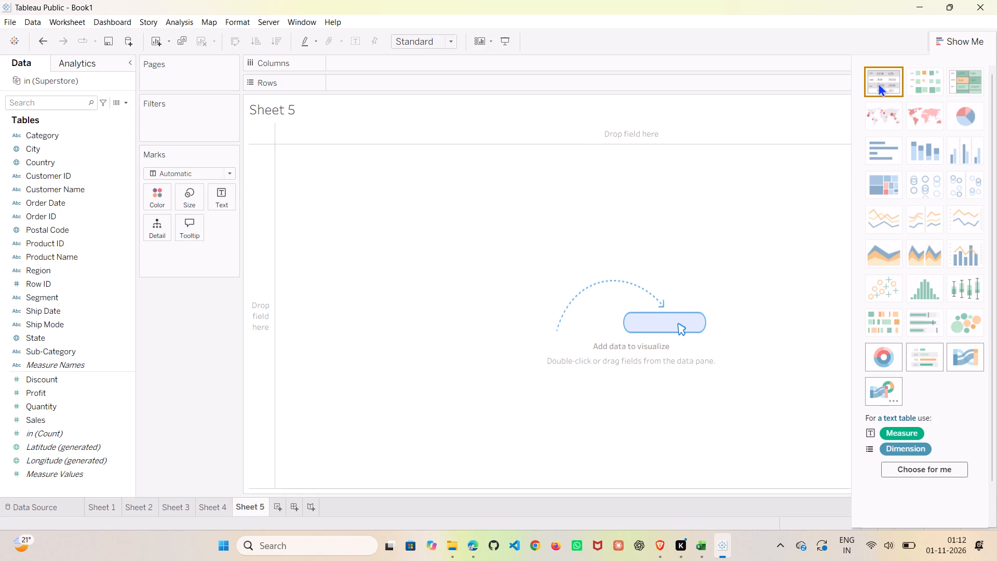
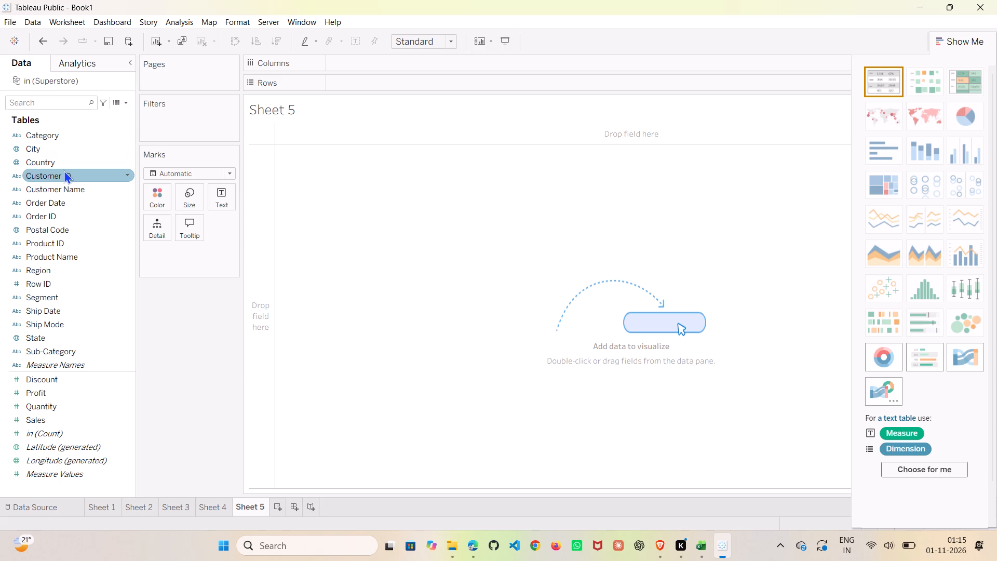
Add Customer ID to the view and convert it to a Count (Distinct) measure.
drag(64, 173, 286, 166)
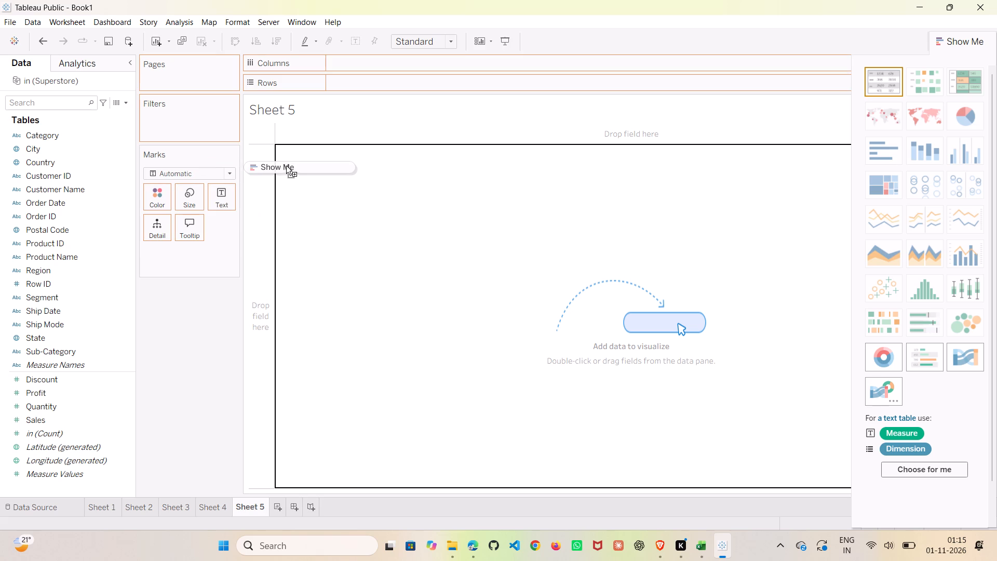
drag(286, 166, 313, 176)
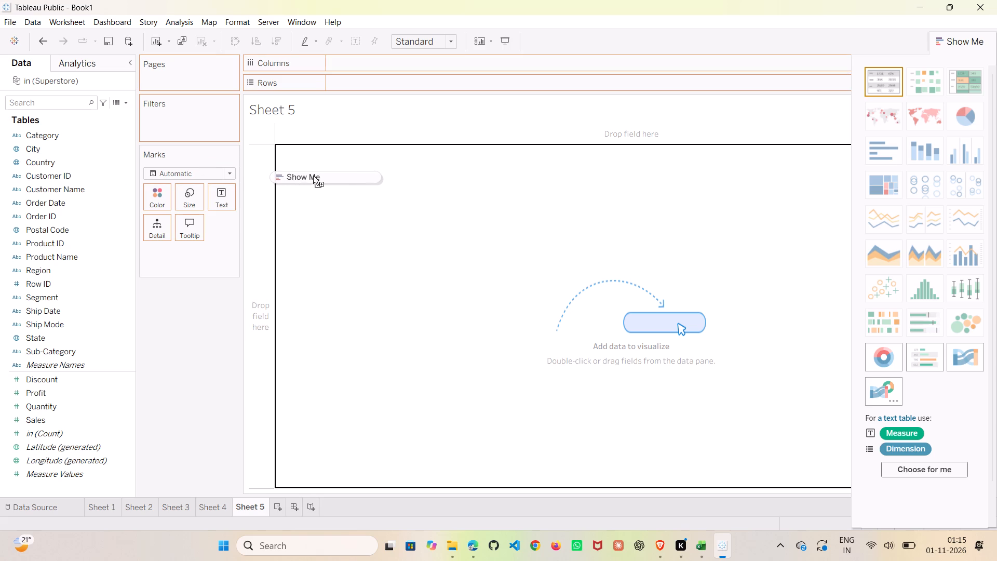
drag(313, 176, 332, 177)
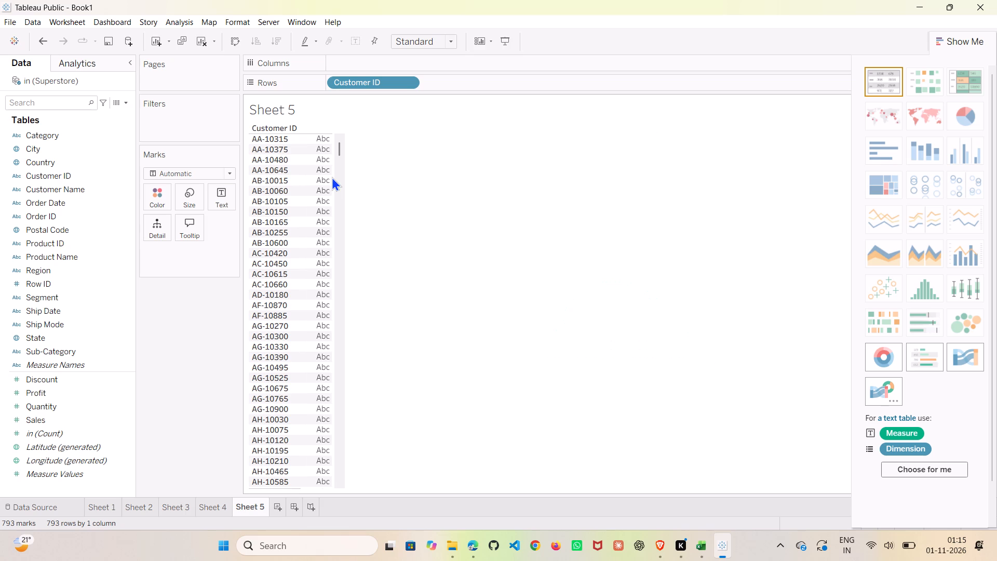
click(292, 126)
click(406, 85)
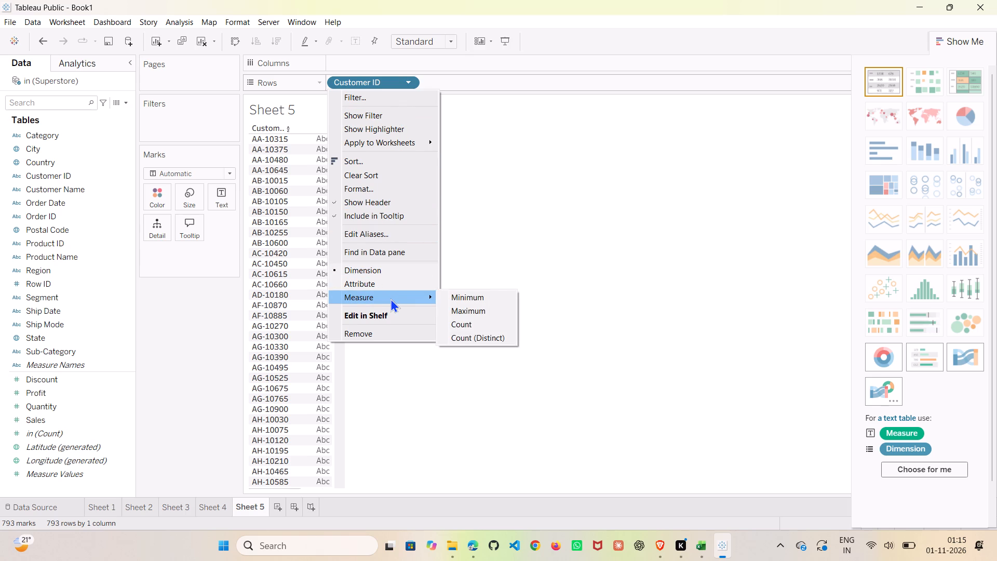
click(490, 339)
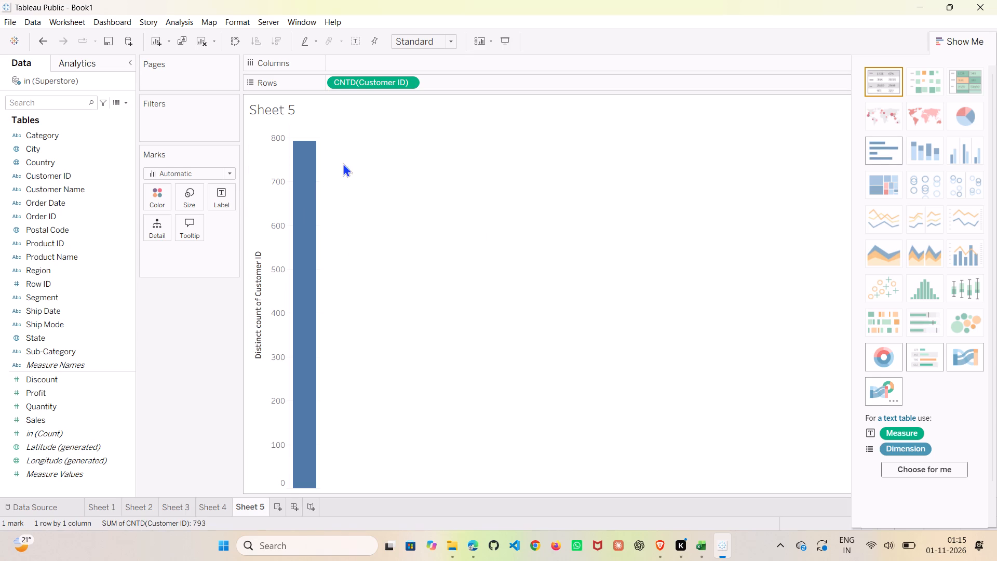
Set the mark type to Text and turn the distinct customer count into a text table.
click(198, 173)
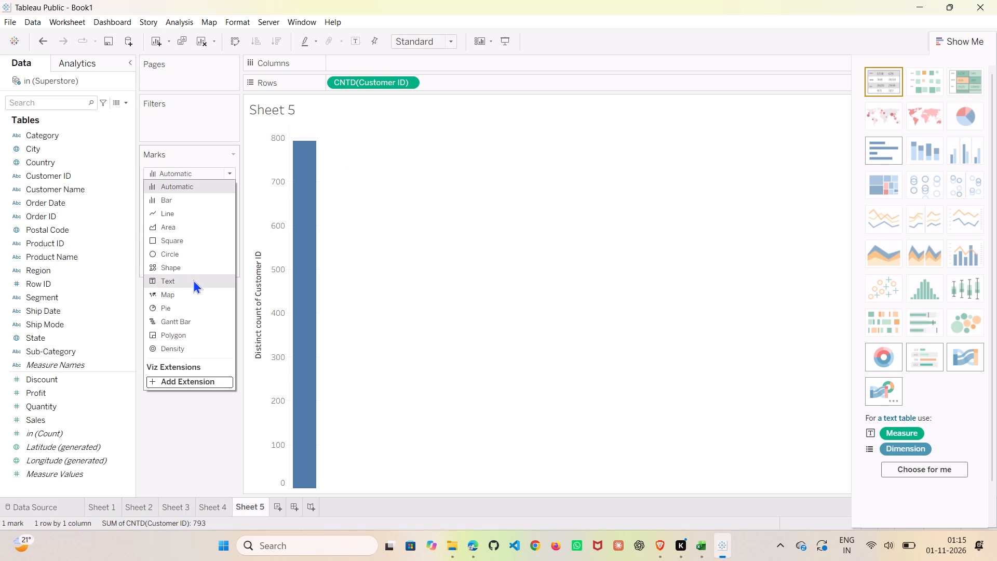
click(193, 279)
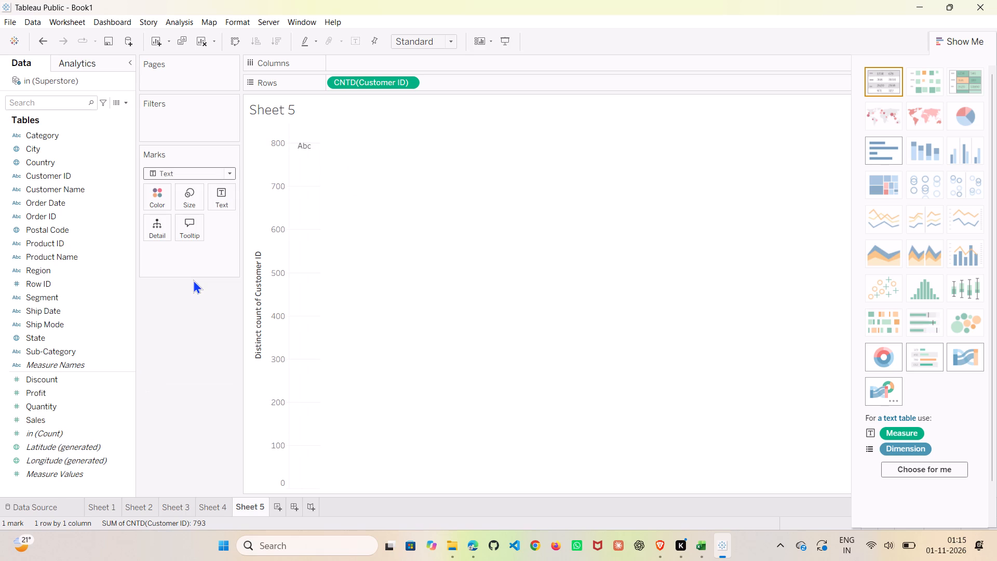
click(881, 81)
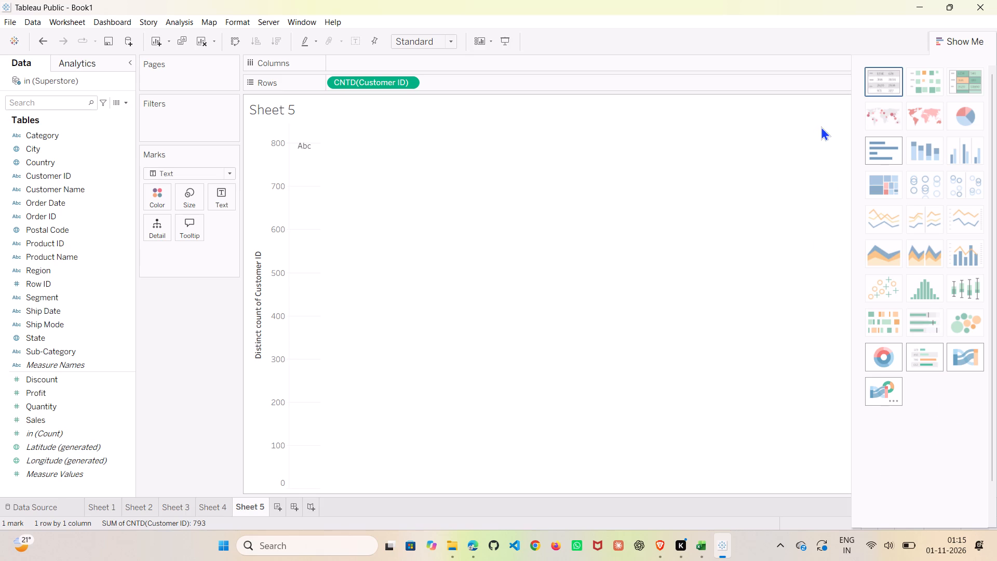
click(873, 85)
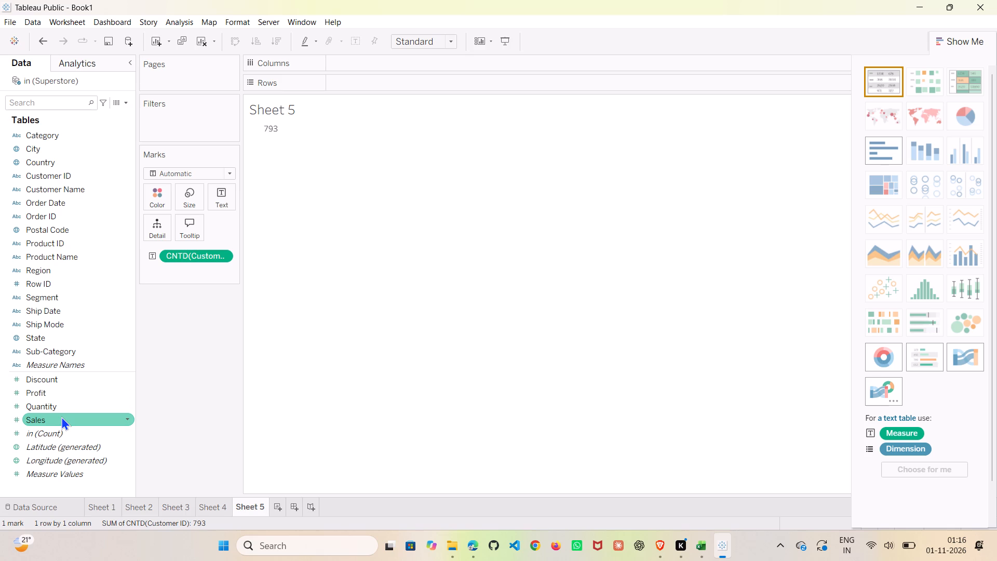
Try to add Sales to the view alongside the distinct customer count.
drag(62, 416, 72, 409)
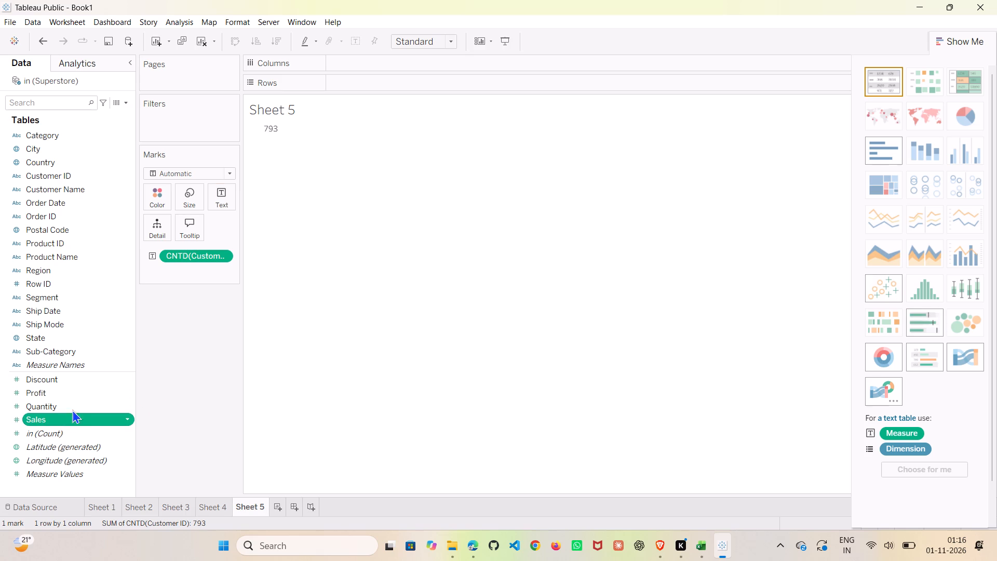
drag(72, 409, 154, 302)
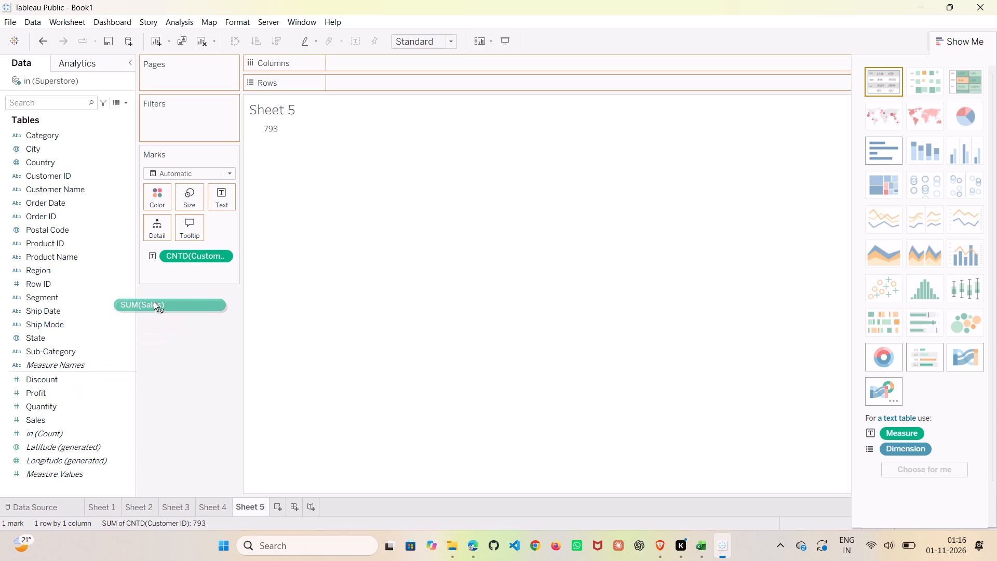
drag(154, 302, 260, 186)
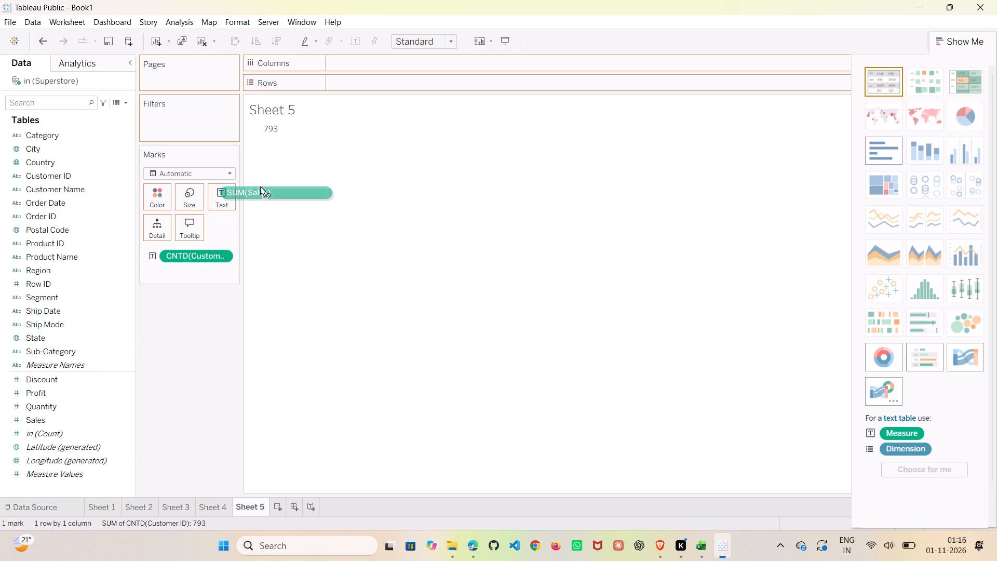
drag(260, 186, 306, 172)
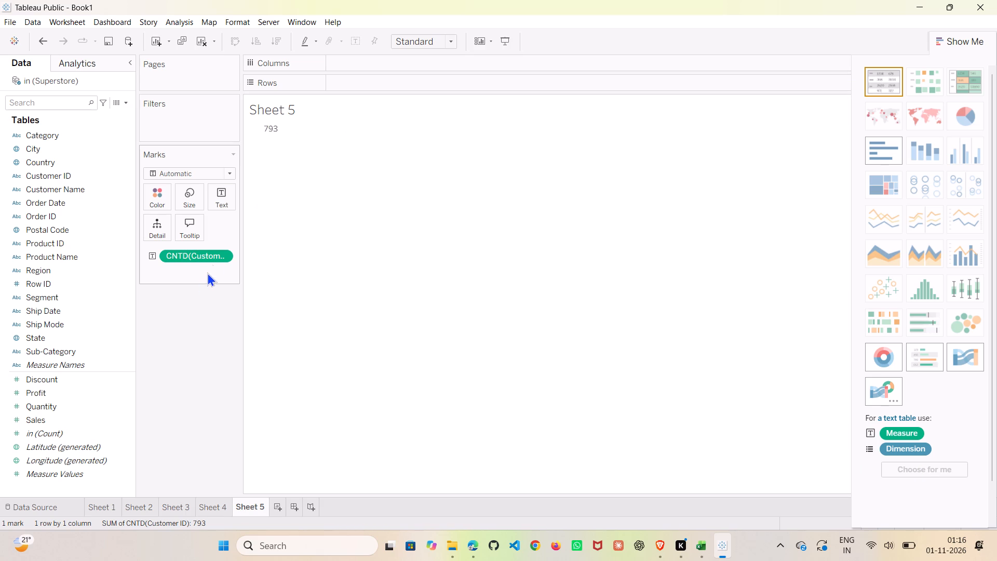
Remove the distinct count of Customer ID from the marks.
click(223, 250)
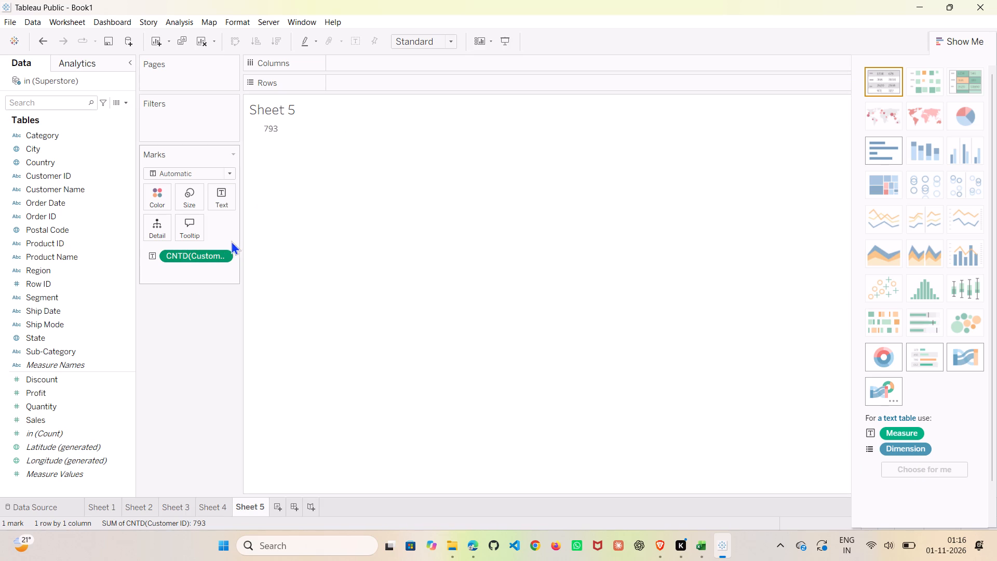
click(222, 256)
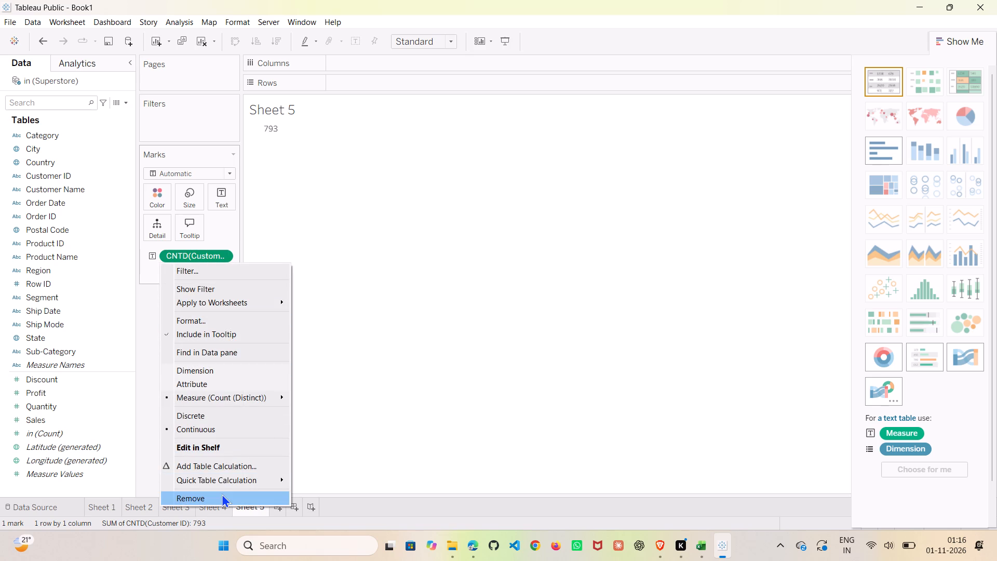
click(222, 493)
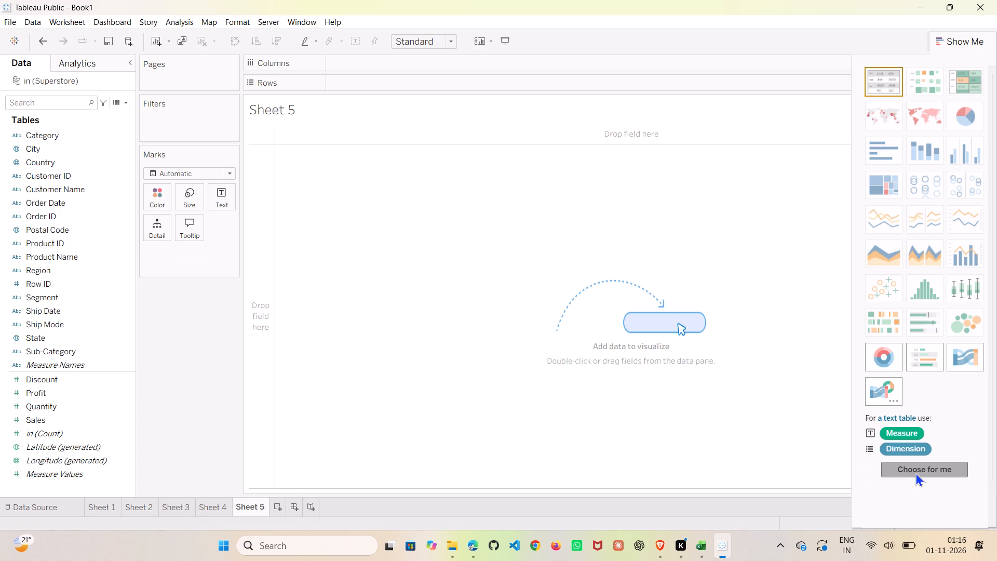
Build the text table with automatically chosen fields: City as columns, Category as rows and the sum of Discount as text.
click(915, 472)
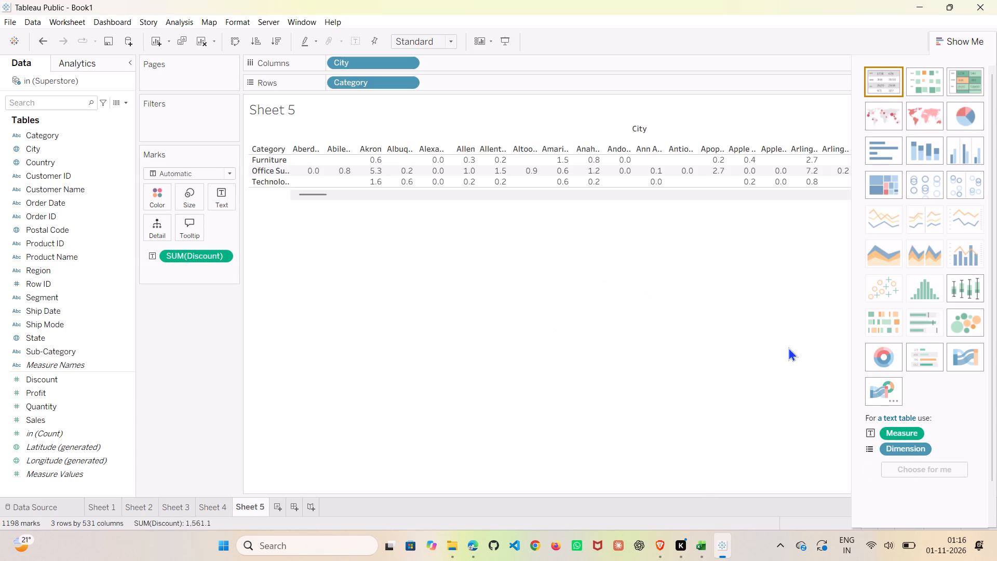
scroll(647, 163, left, 6)
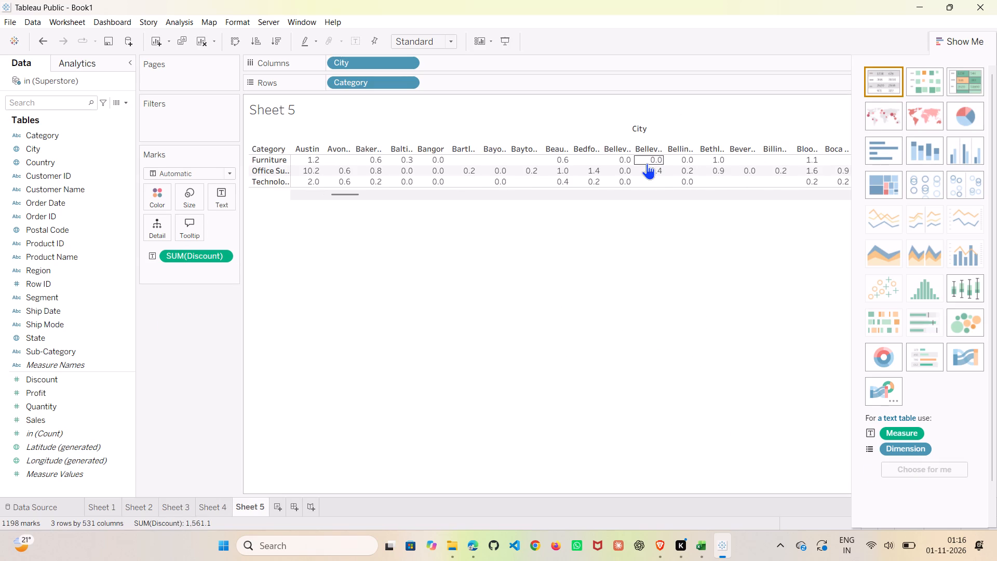
scroll(647, 163, right, 10)
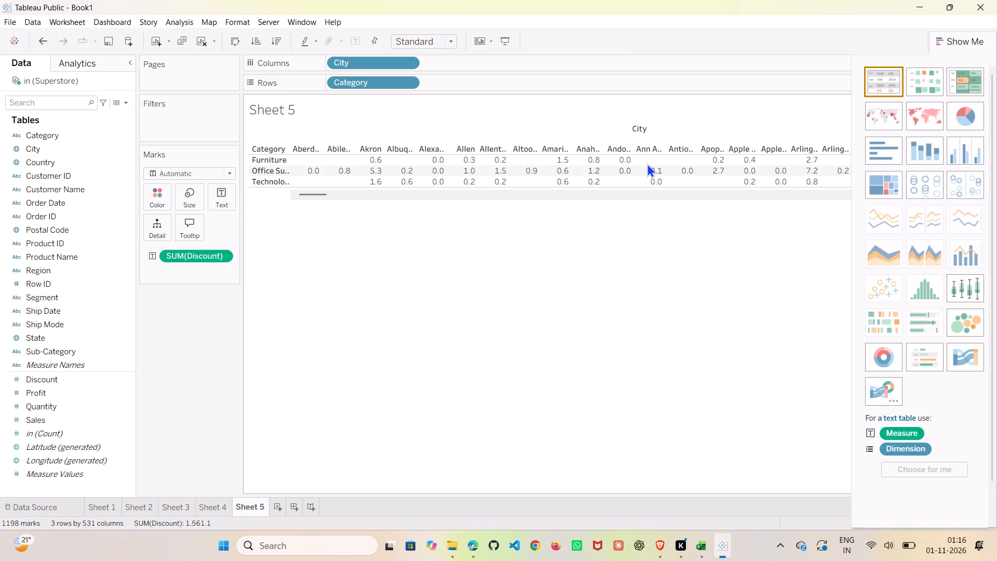
Sort the City columns by data source order, descending.
click(407, 61)
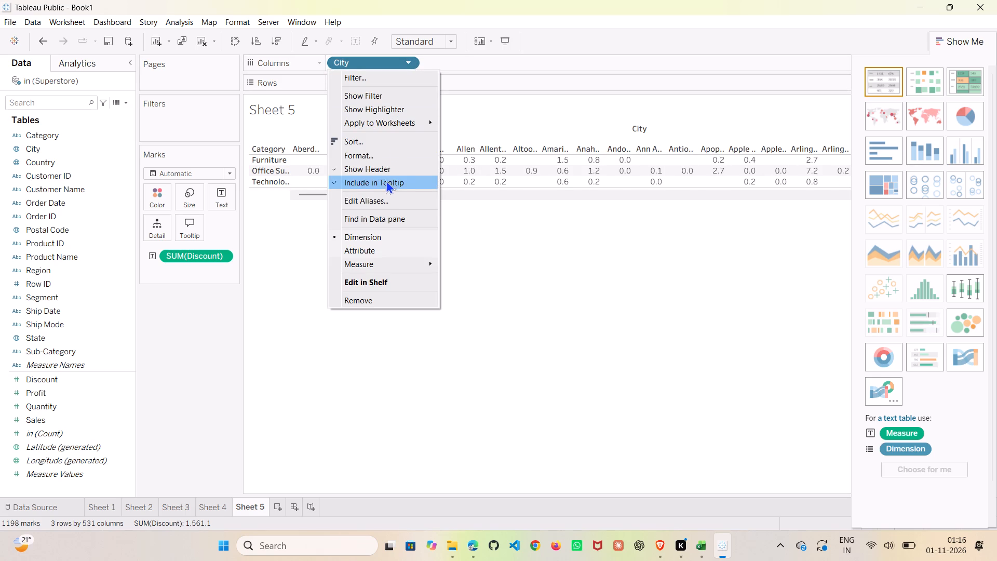
click(363, 139)
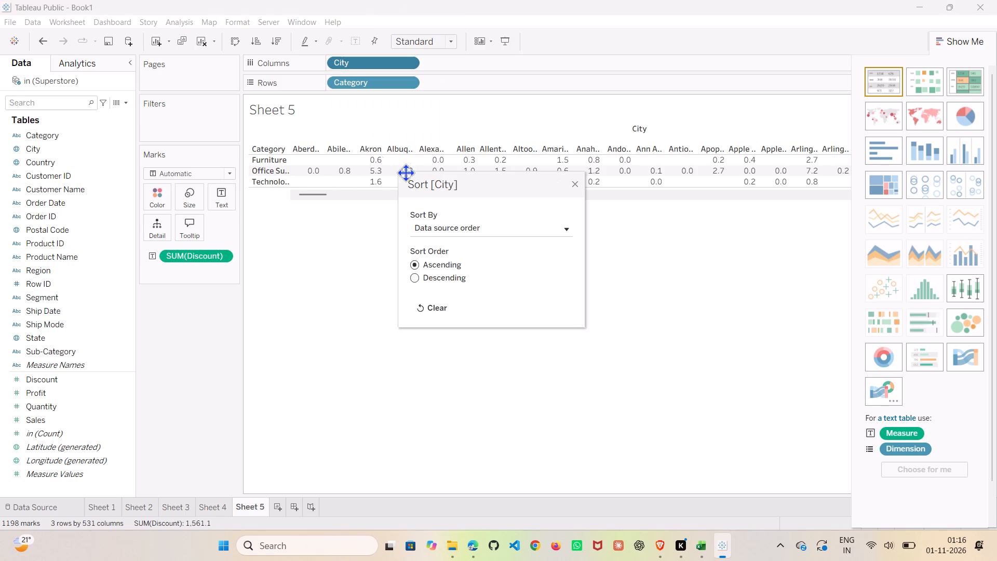
click(439, 277)
click(650, 248)
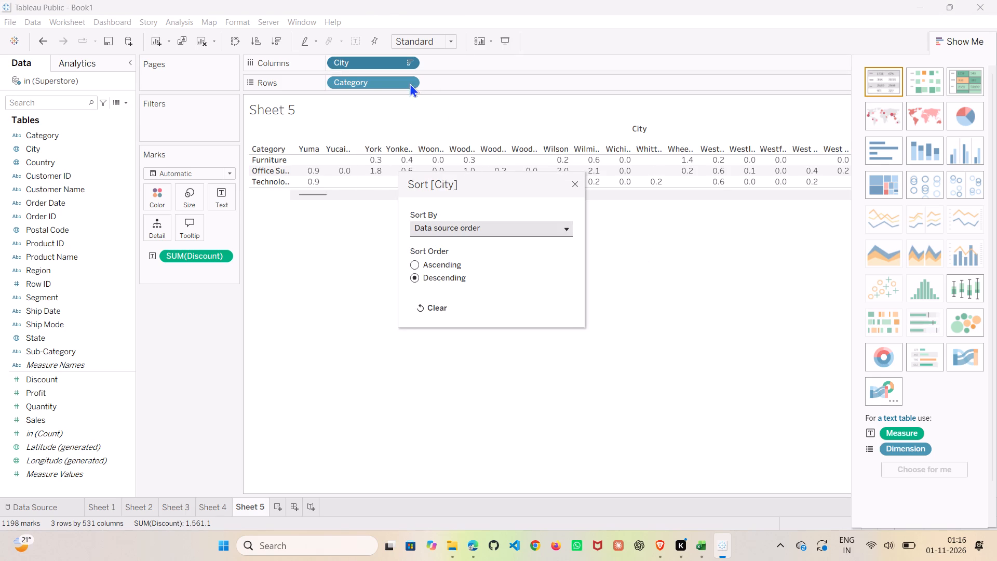
click(575, 184)
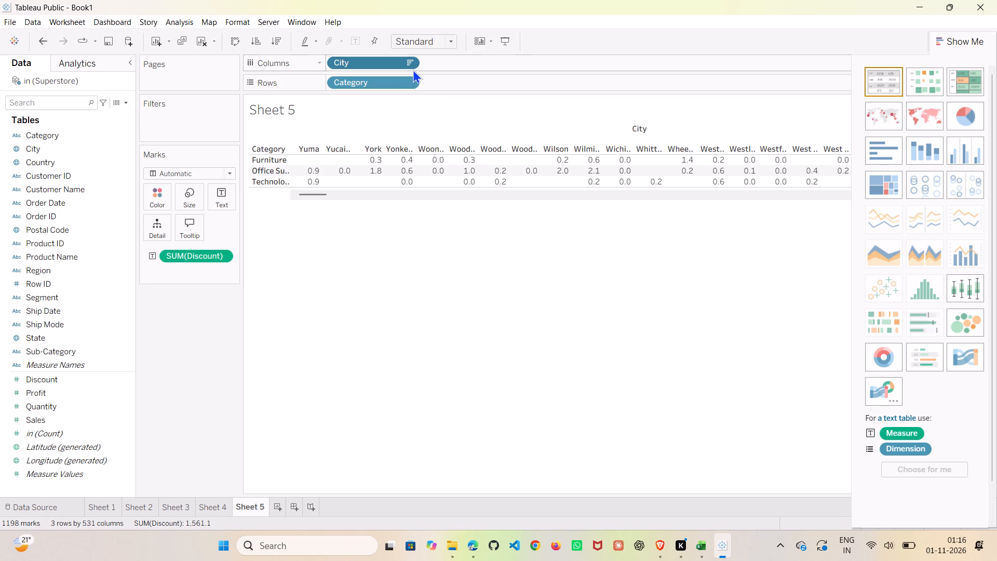
Filter City by field to the top 8 by sum of Discount.
click(409, 63)
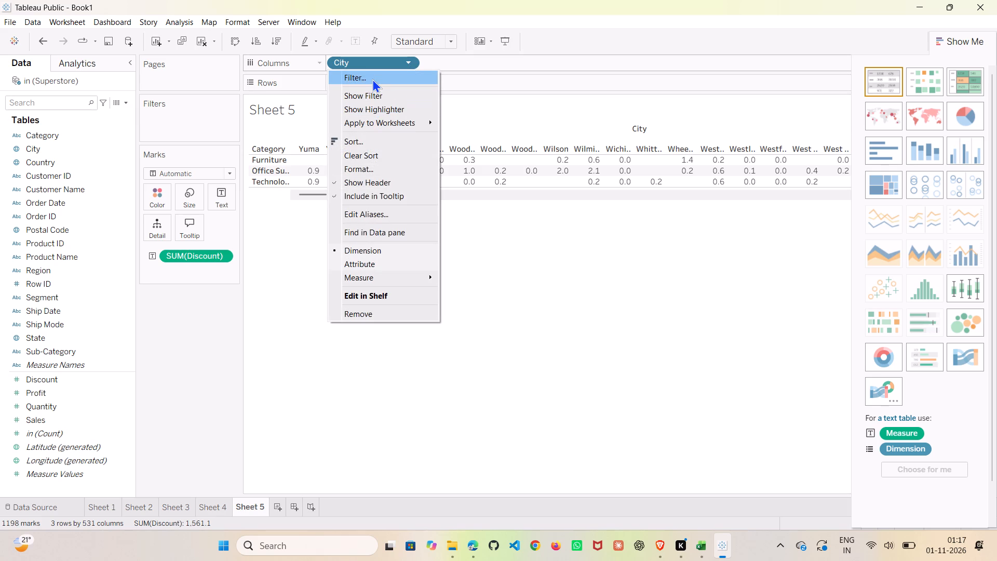
click(372, 78)
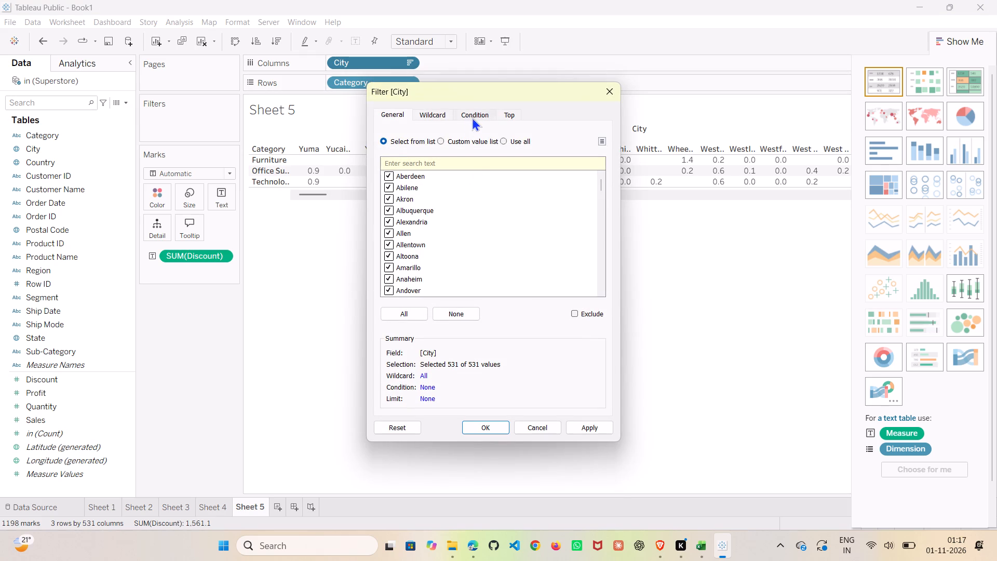
click(500, 116)
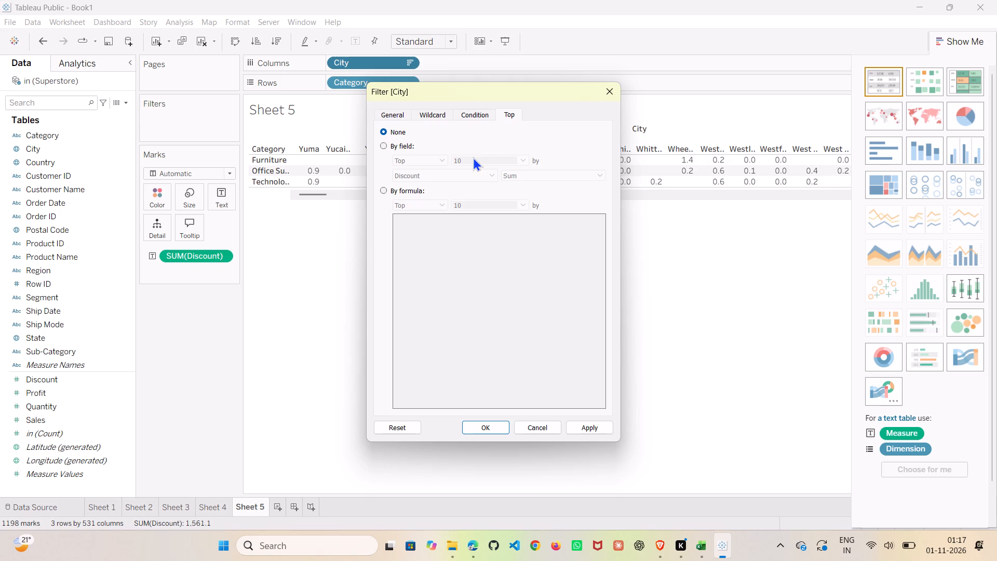
click(404, 143)
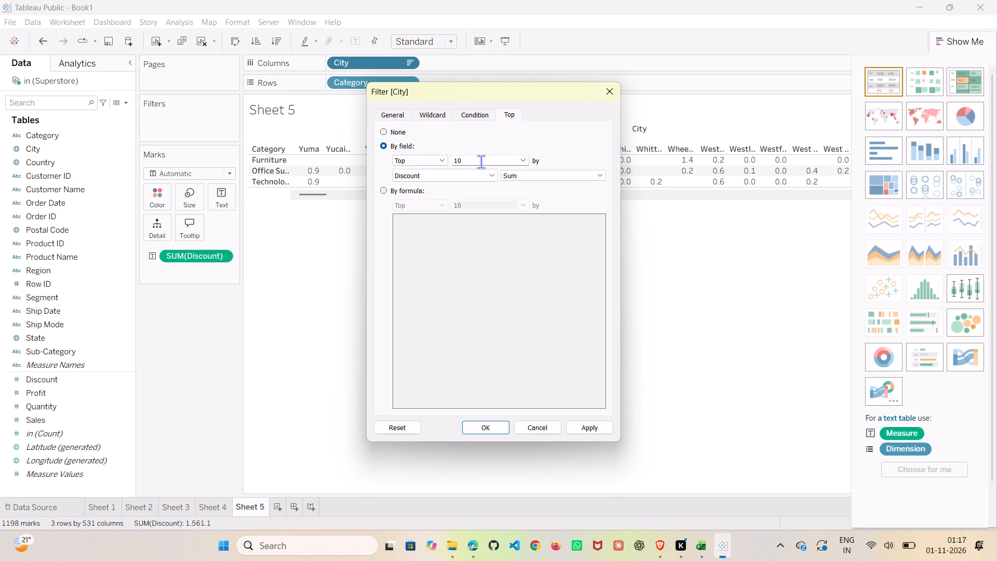
click(481, 162)
click(522, 159)
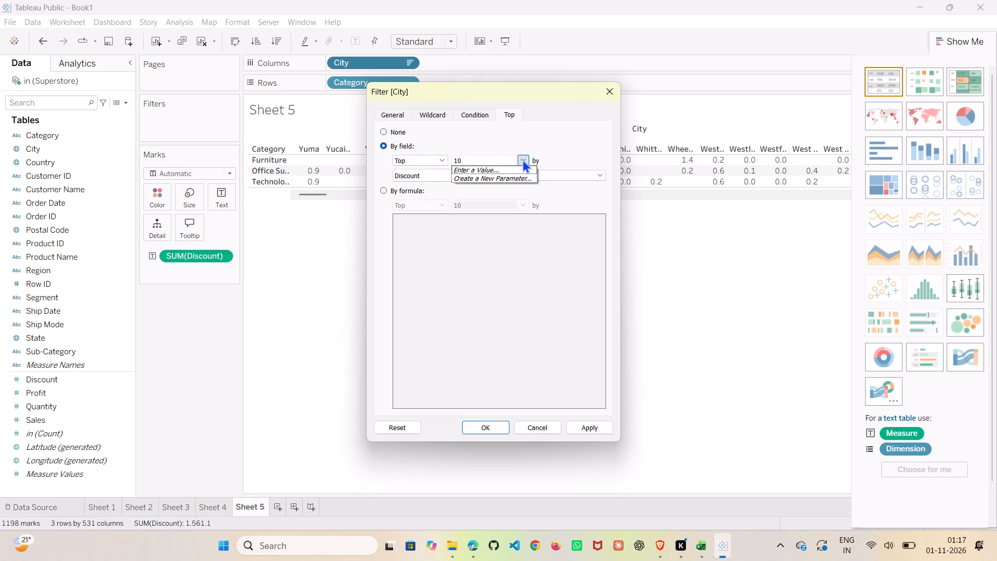
double_click(490, 162)
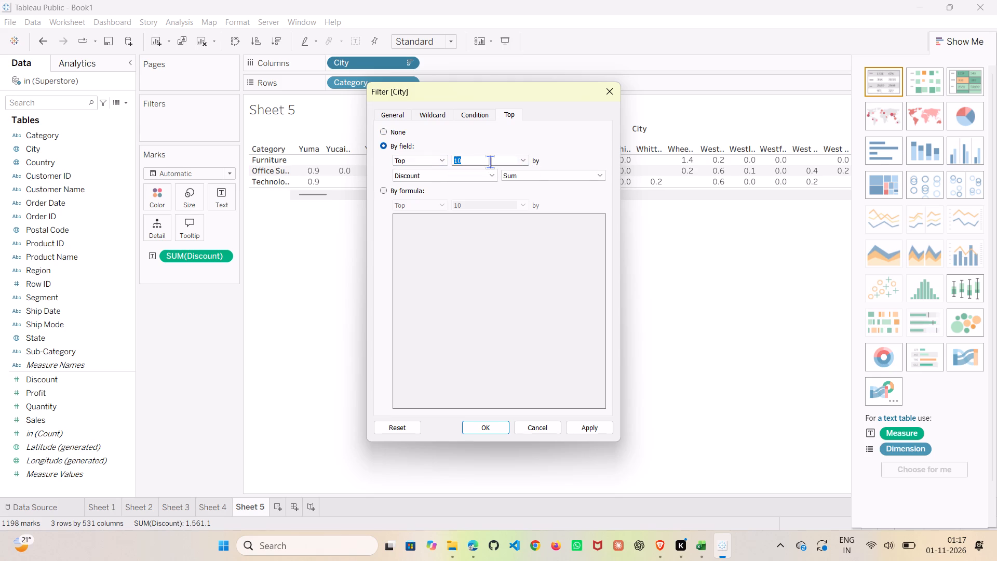
key(BackSpace)
key(8)
key(Return)
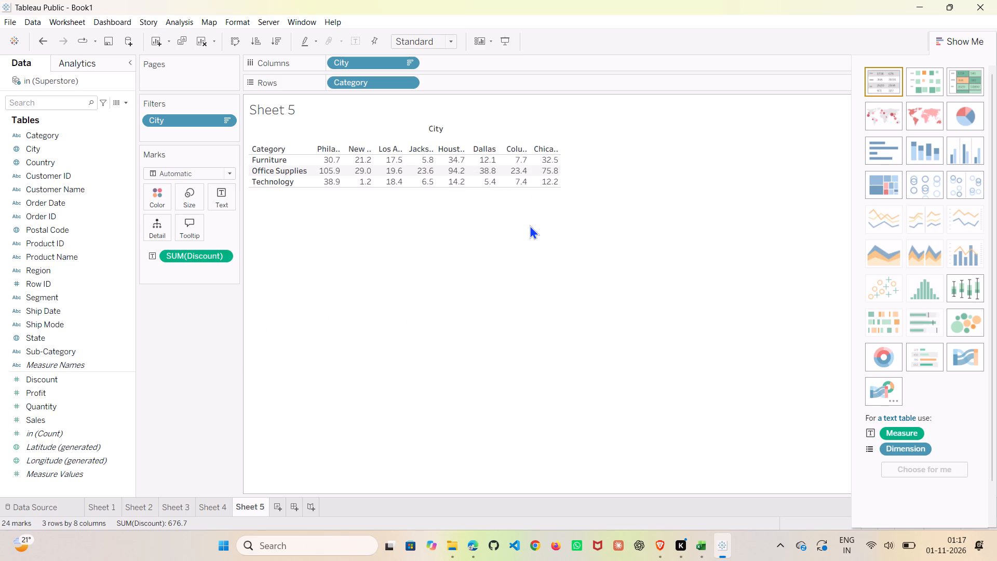
Add another new worksheet to the workbook.
click(275, 507)
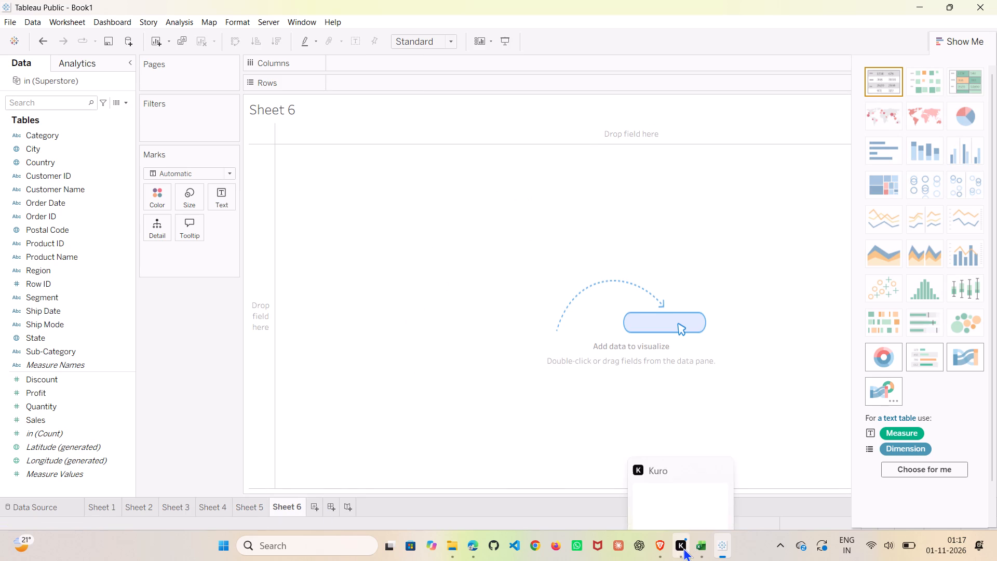
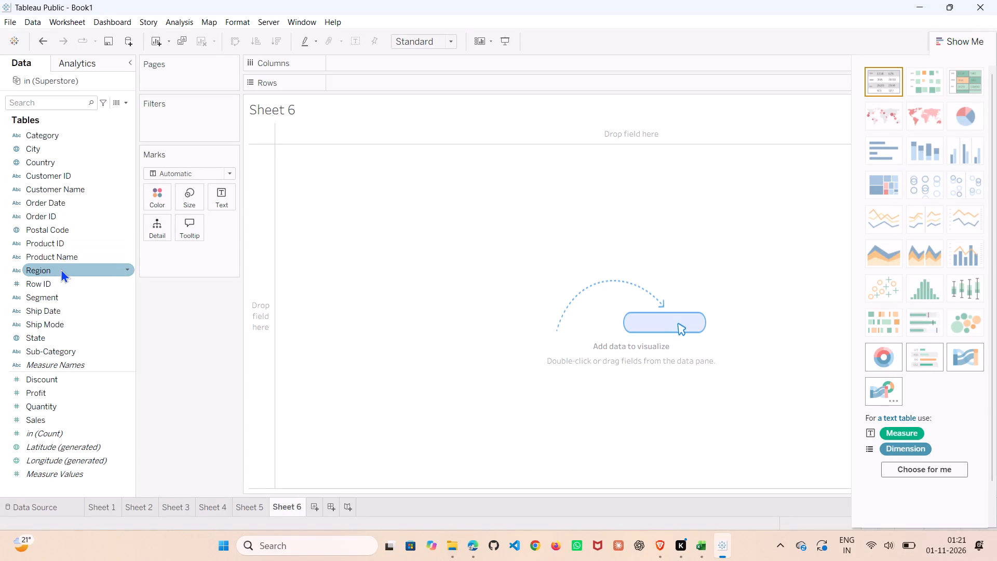
Build a bar view with Region as columns and the sums of Profit and Sales as rows.
drag(61, 269, 378, 59)
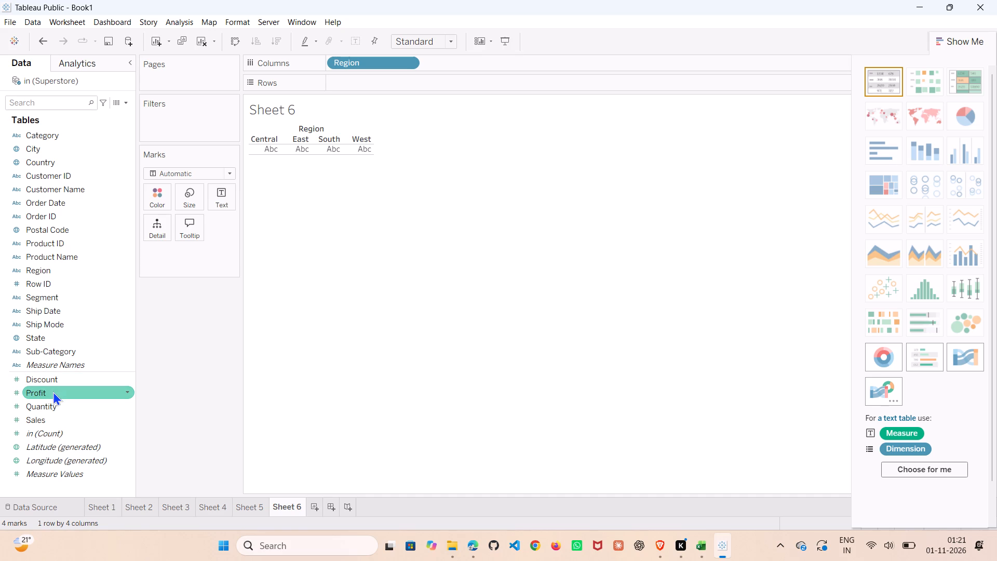
drag(53, 391, 356, 82)
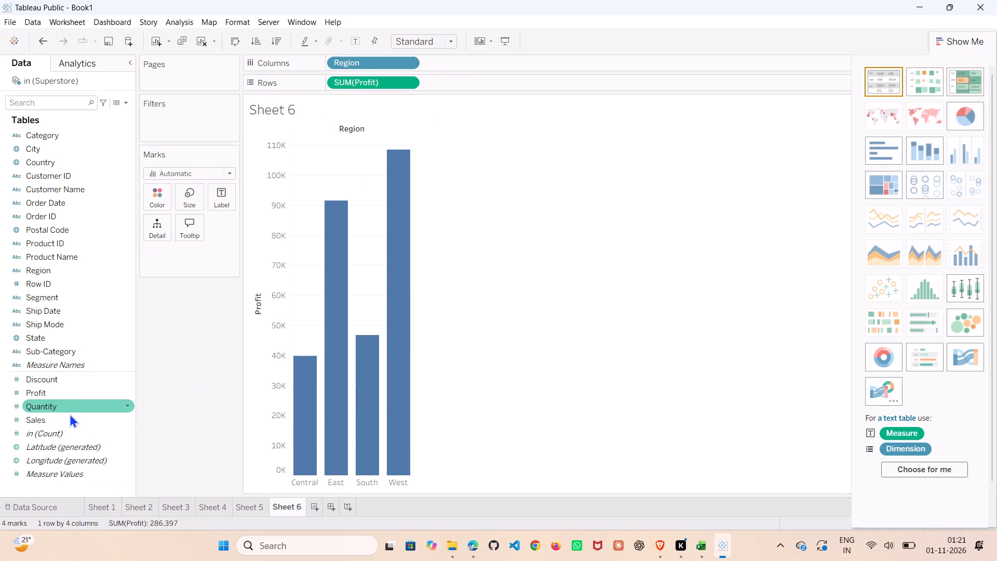
drag(66, 416, 421, 92)
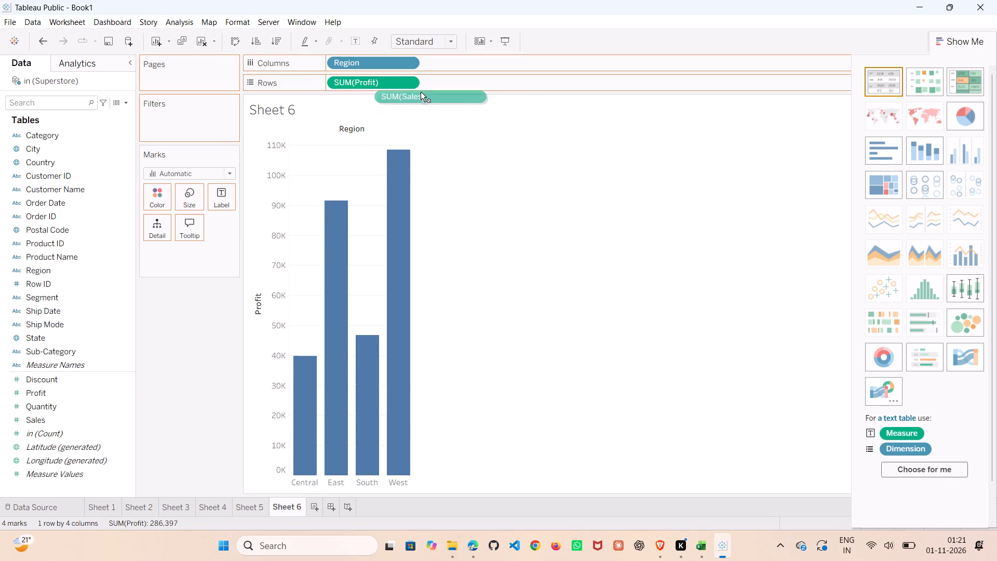
drag(421, 92, 466, 84)
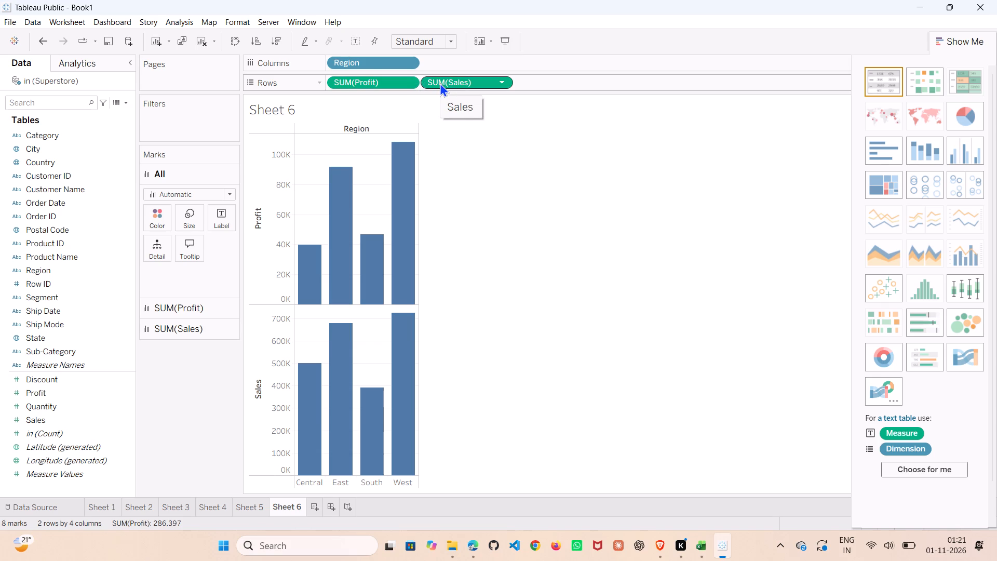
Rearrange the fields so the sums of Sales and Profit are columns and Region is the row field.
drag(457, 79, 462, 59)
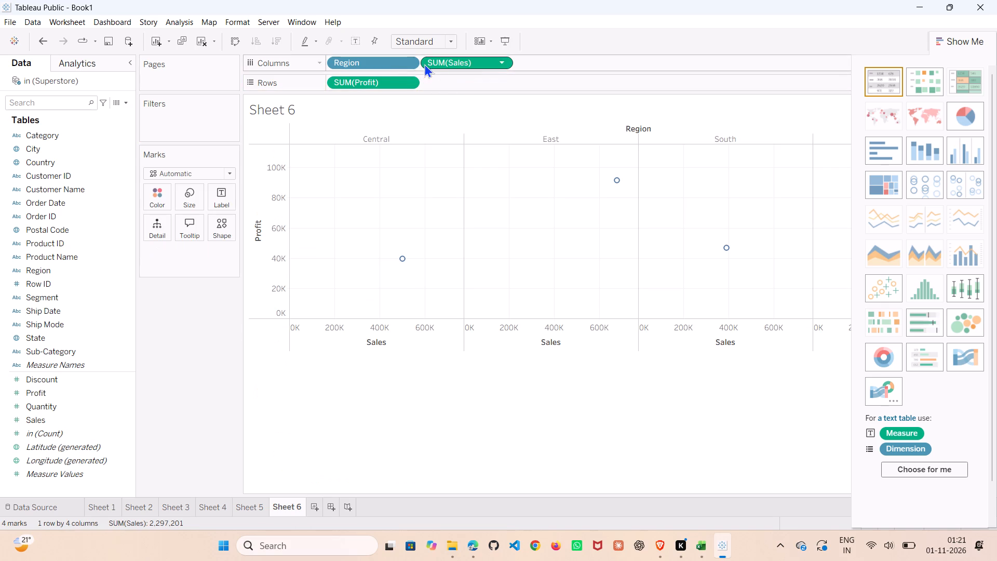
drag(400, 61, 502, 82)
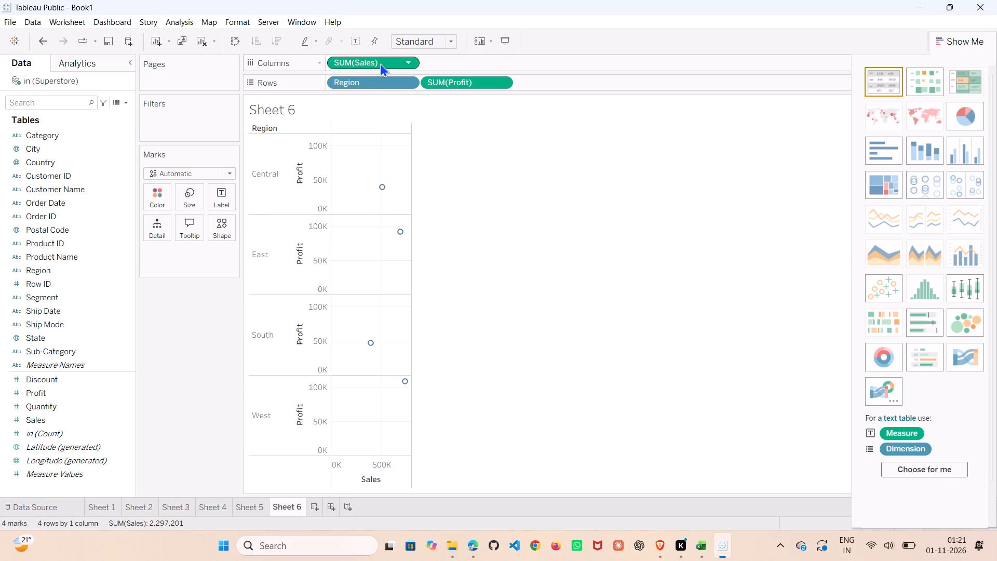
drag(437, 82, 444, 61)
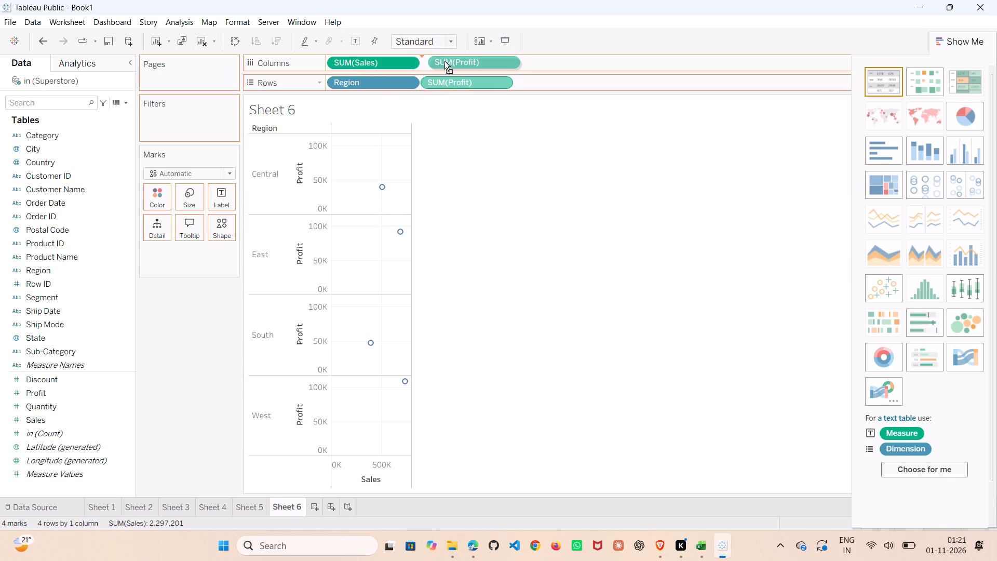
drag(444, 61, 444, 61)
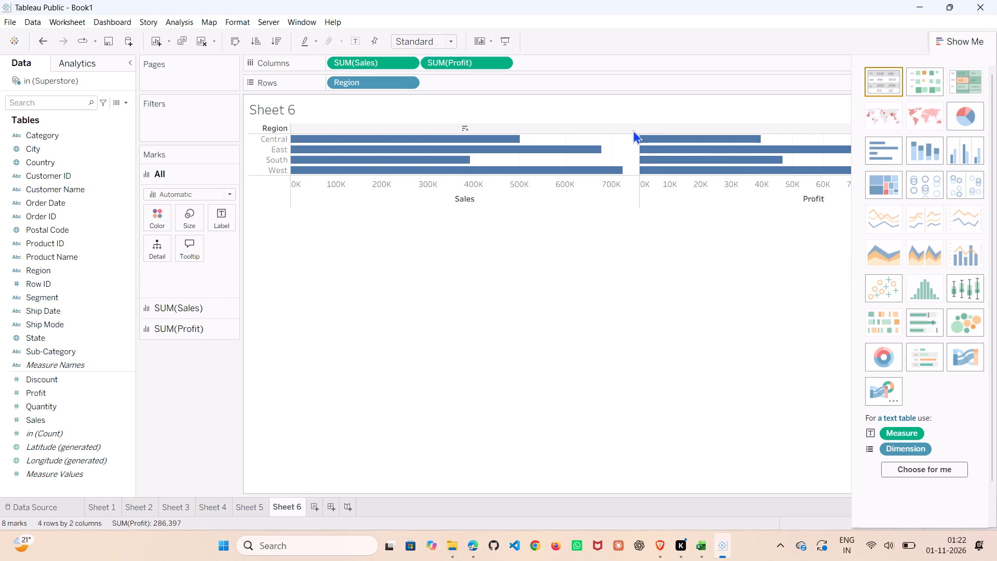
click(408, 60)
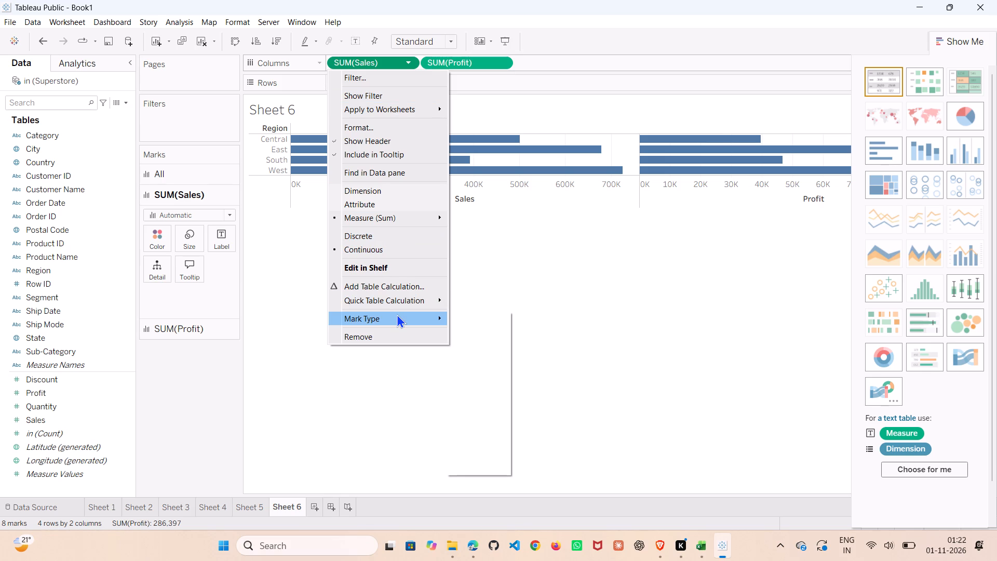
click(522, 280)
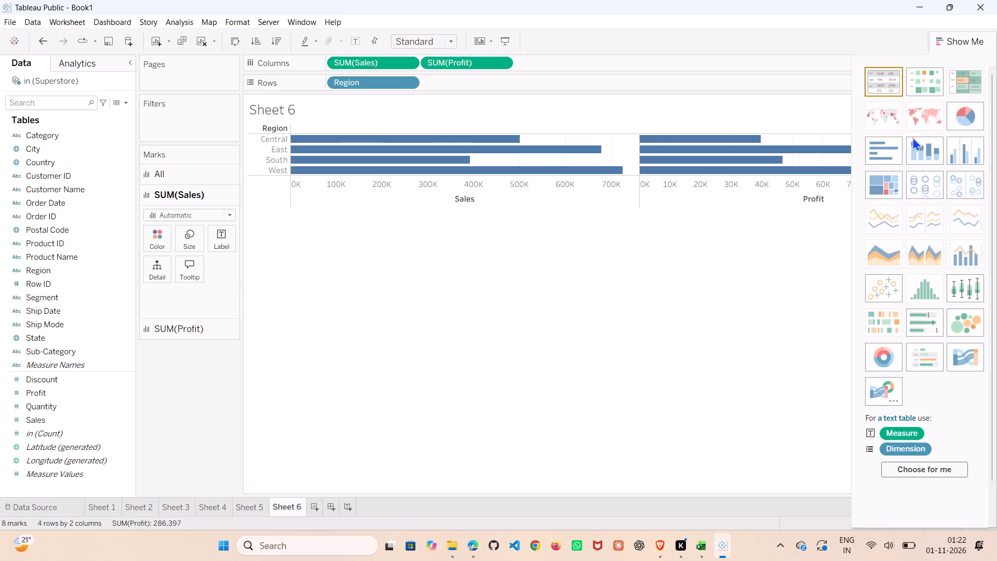
Try the stacked bar chart, and settle on a side-by-side bar chart of Profit and Sales by Region.
click(916, 144)
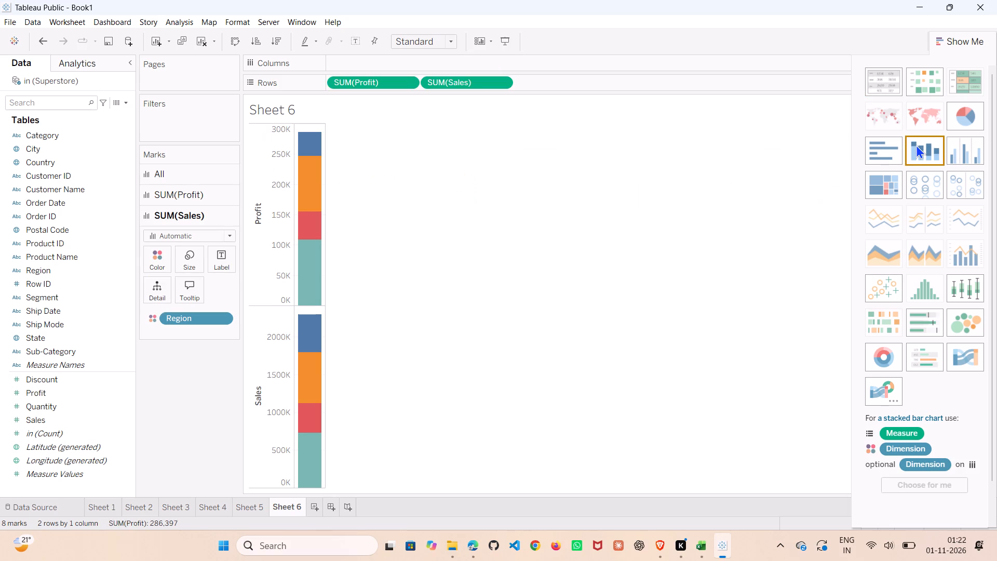
click(971, 138)
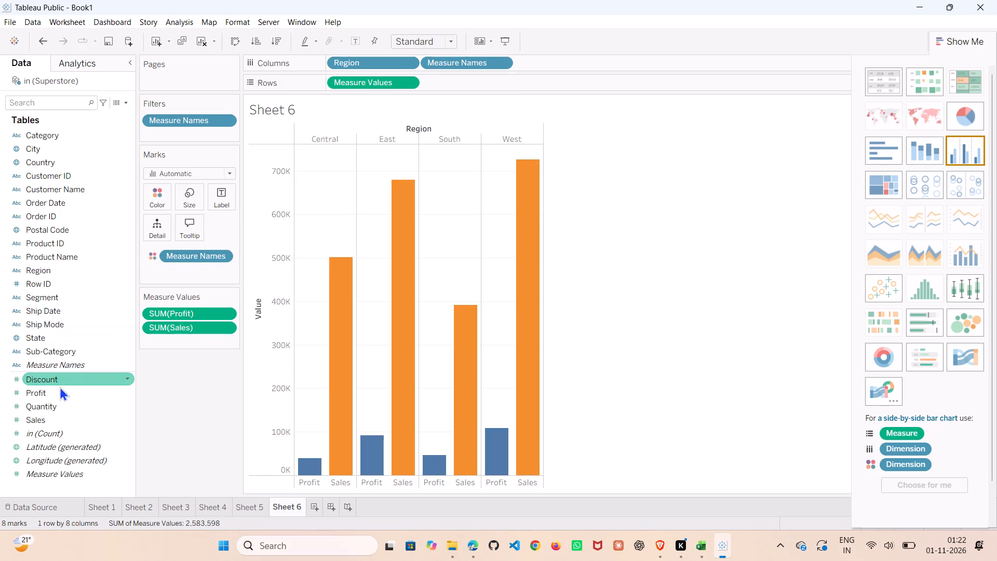
Add the sum of Discount to the columns and reapply the side-by-side bar chart to compare it with Profit and Sales.
drag(60, 379, 232, 243)
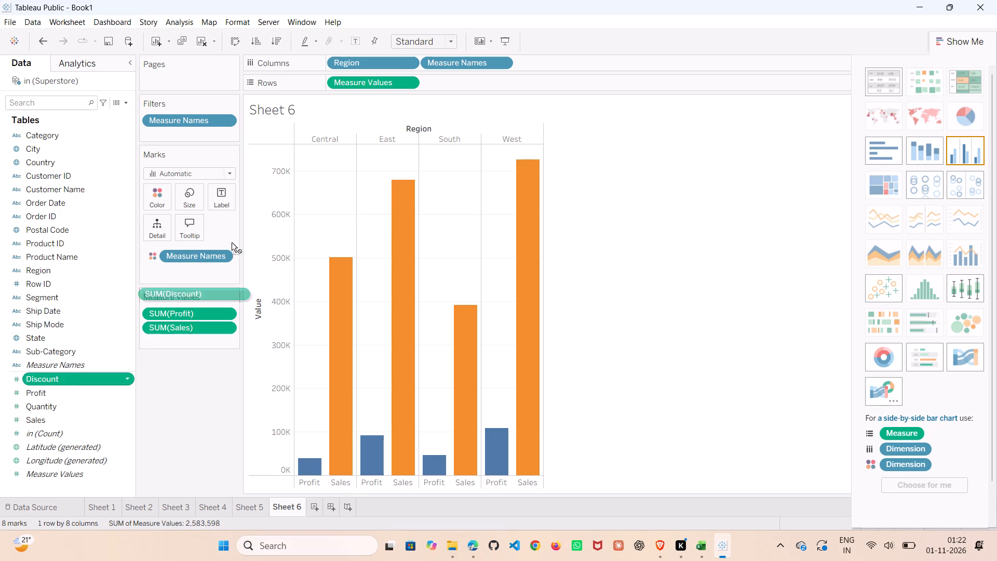
drag(232, 243, 555, 64)
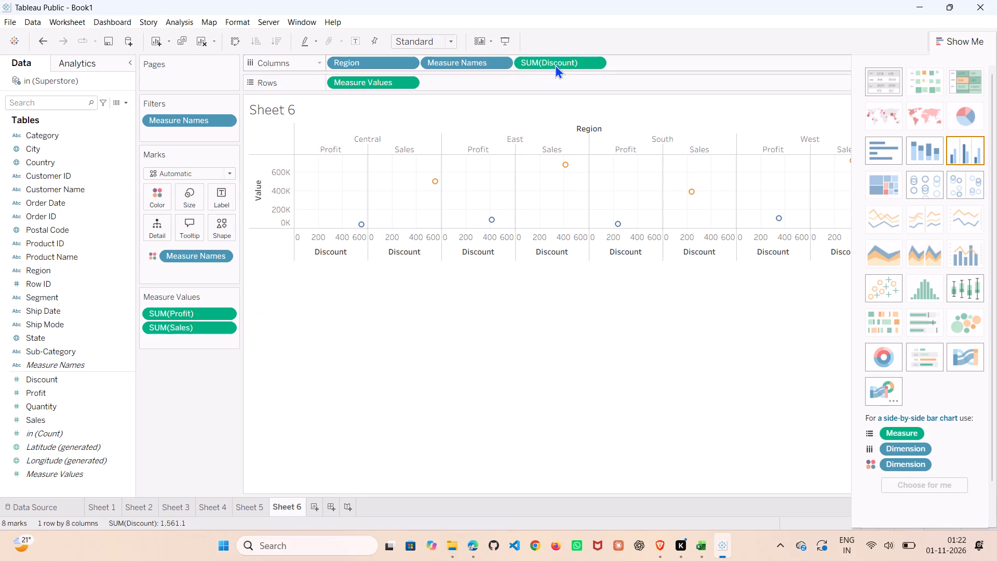
click(959, 149)
click(925, 150)
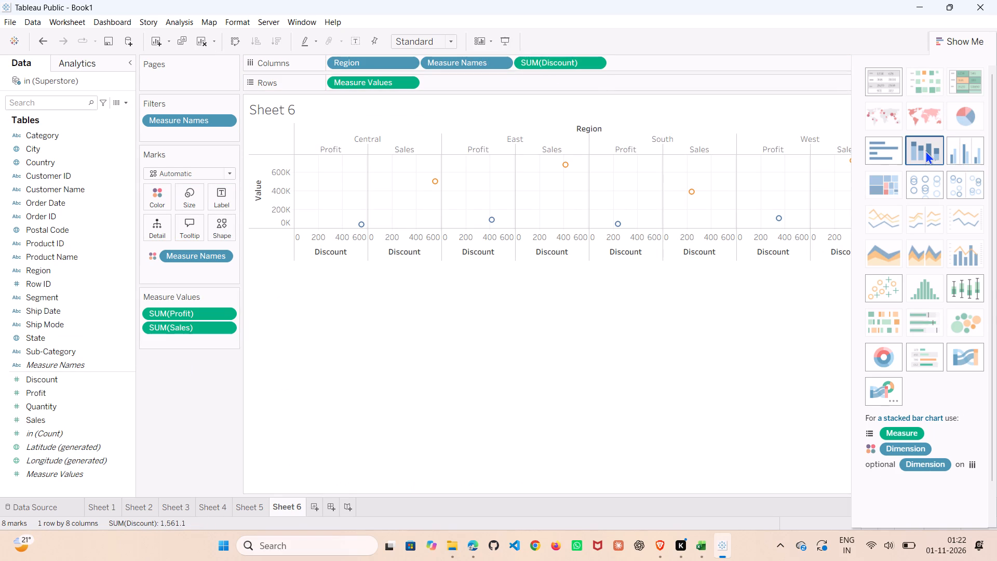
click(967, 145)
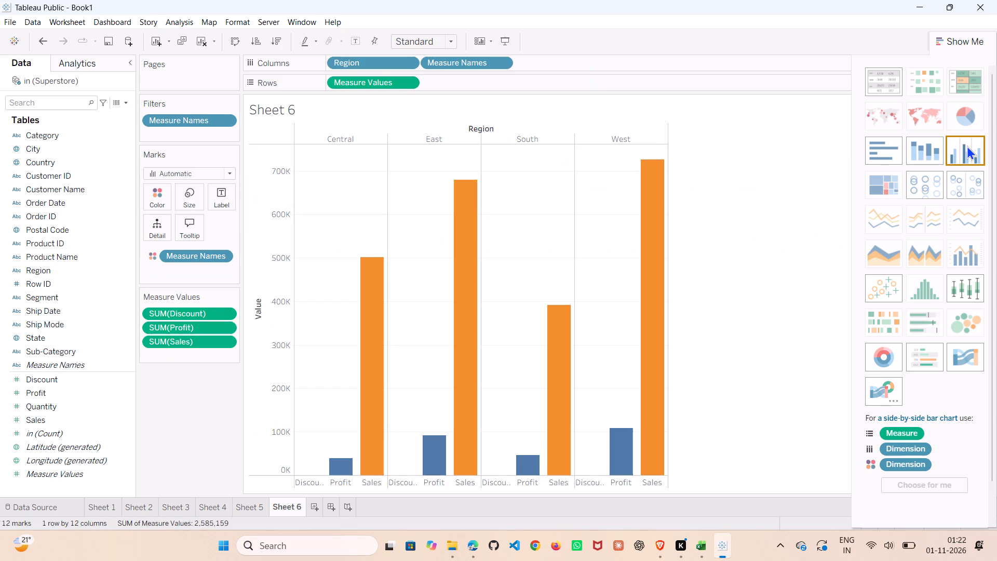
Choose the continuous line chart as the chart type for the Region view.
click(892, 221)
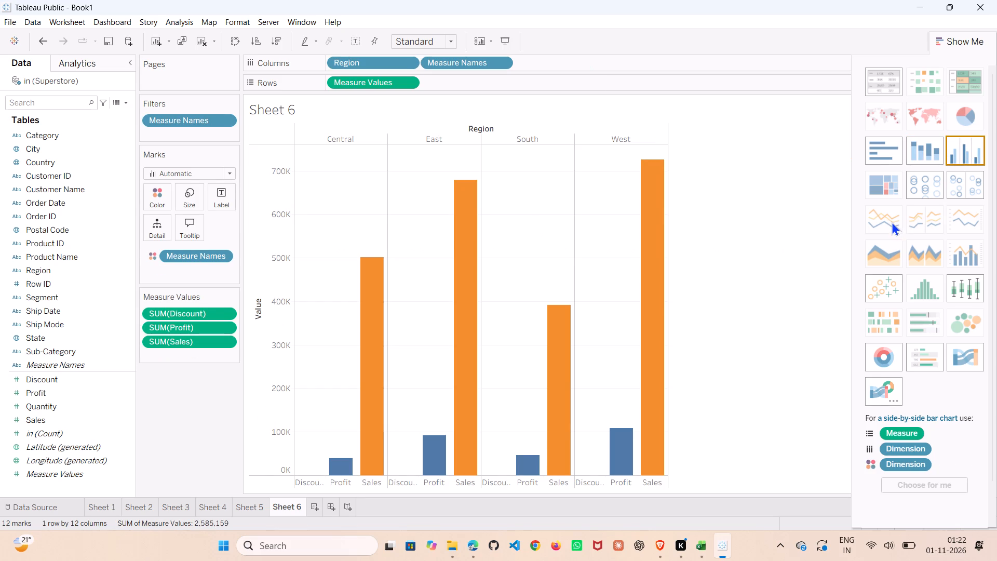
click(892, 221)
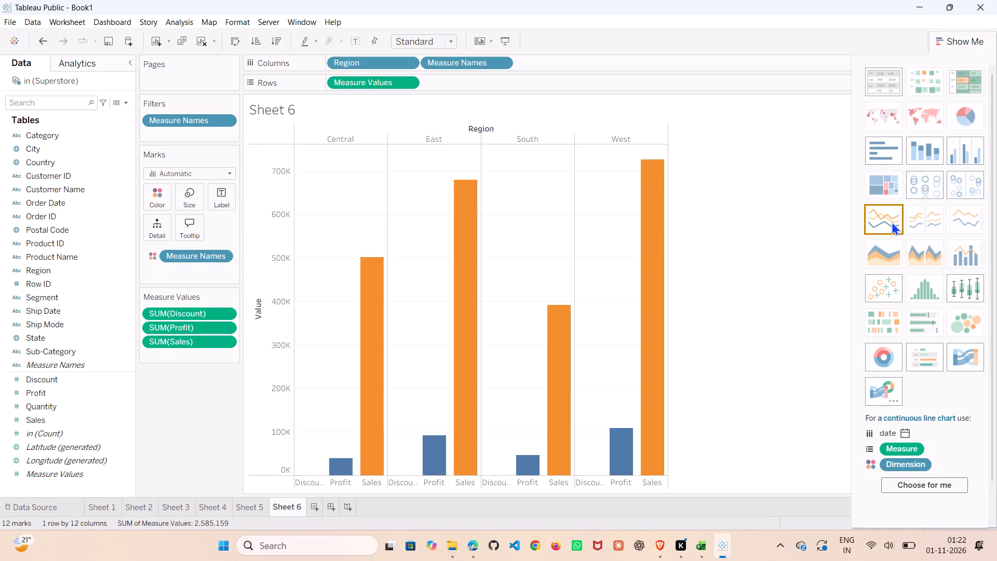
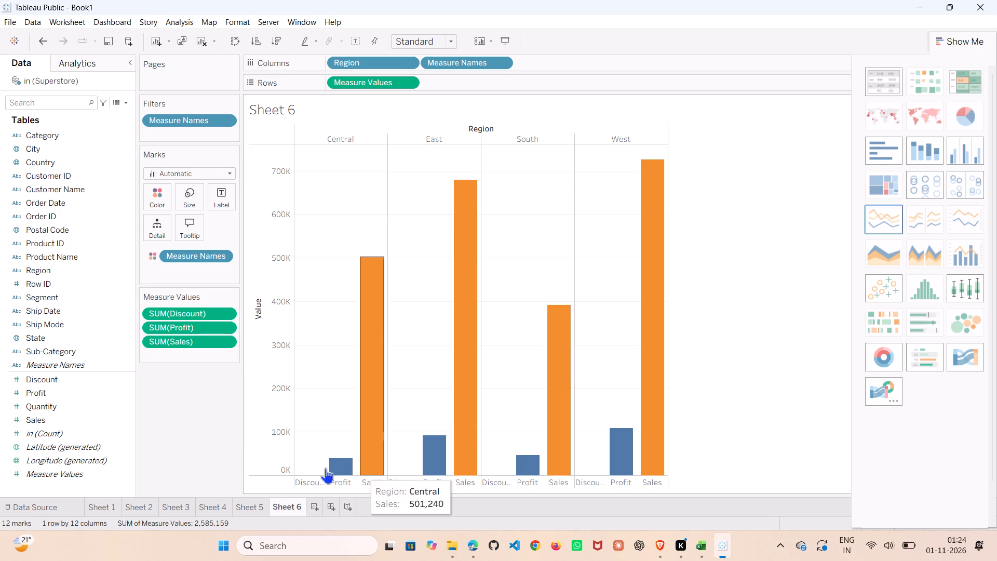
Remove the sum of Discount from the measure values of the side-by-side bar chart, keeping Profit and Sales by Region.
click(309, 476)
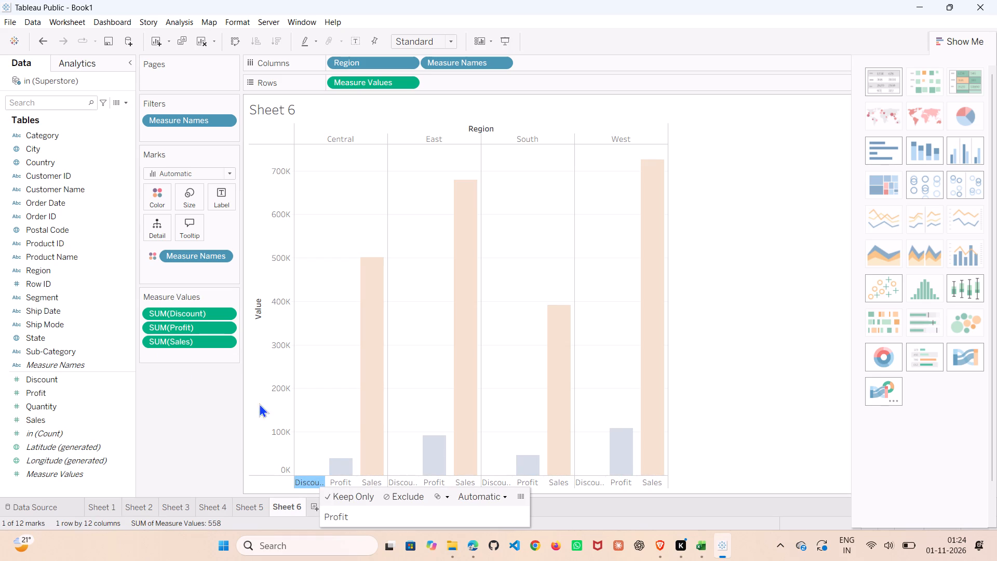
click(223, 311)
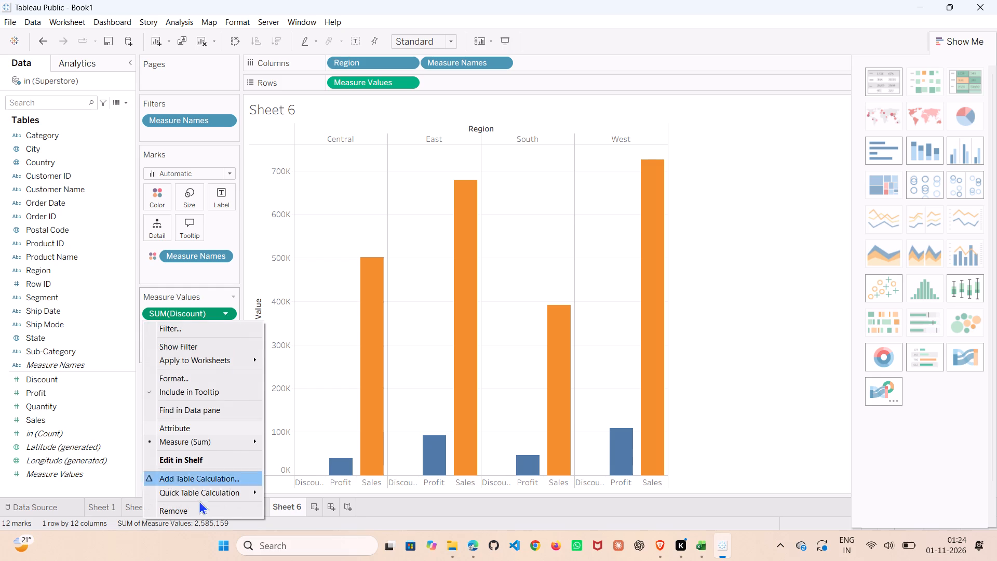
click(206, 503)
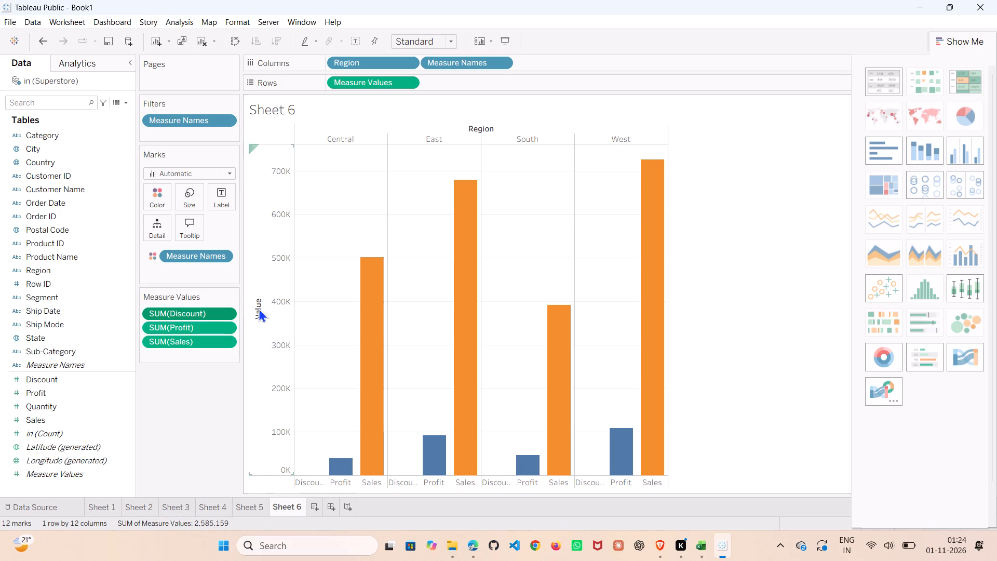
click(226, 313)
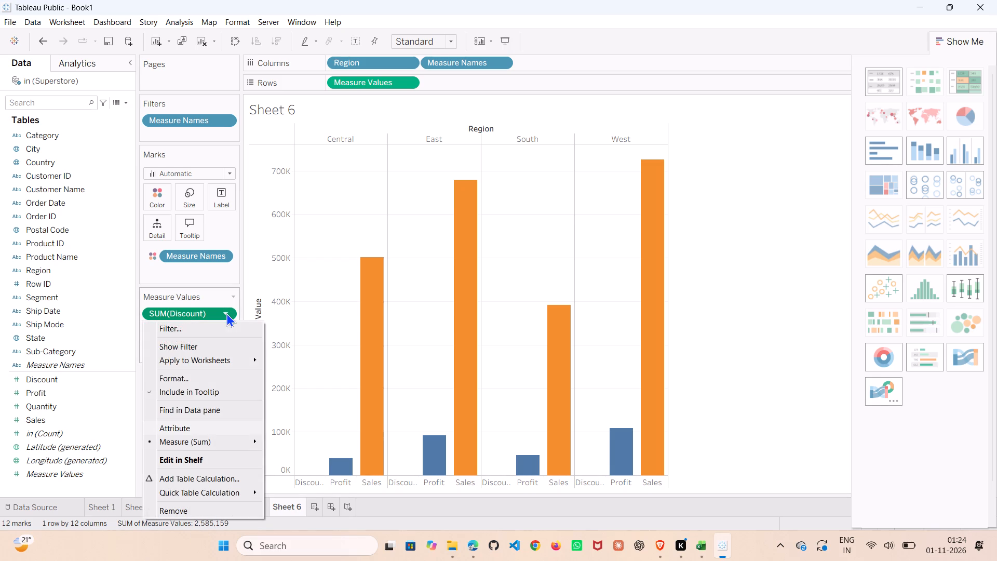
click(204, 508)
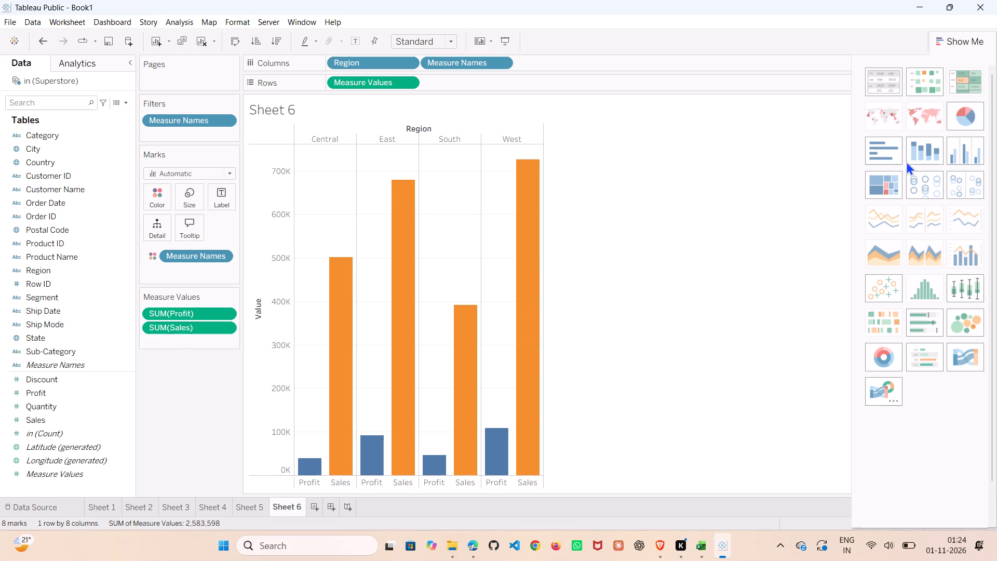
Build a continuous line chart with automatically chosen fields, and switch it to the dual line chart.
click(879, 220)
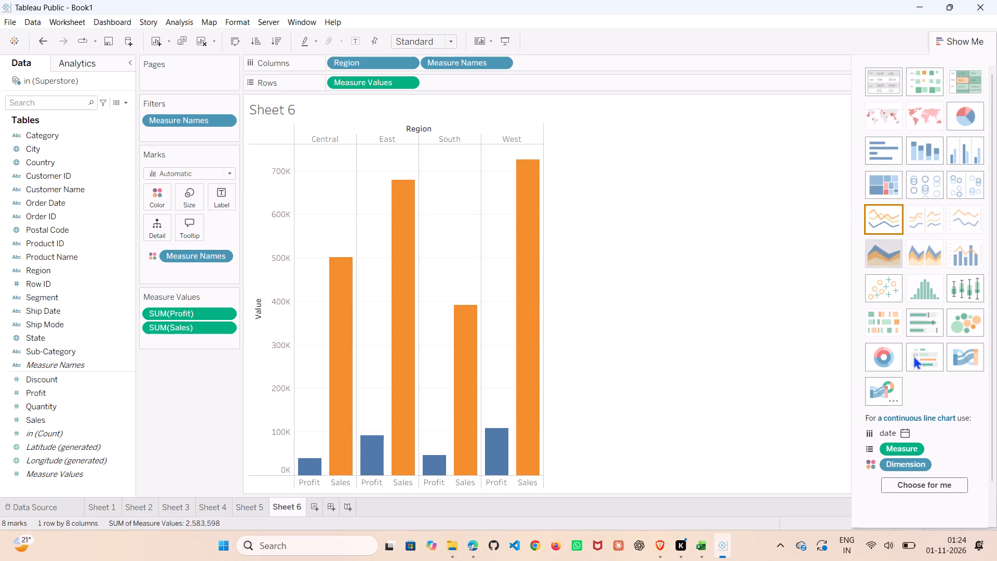
click(924, 479)
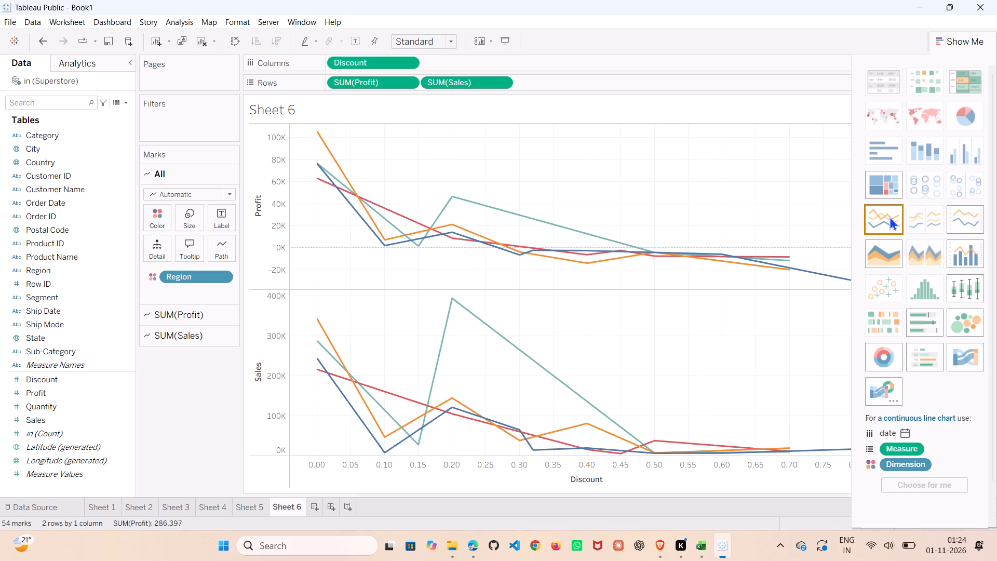
click(969, 216)
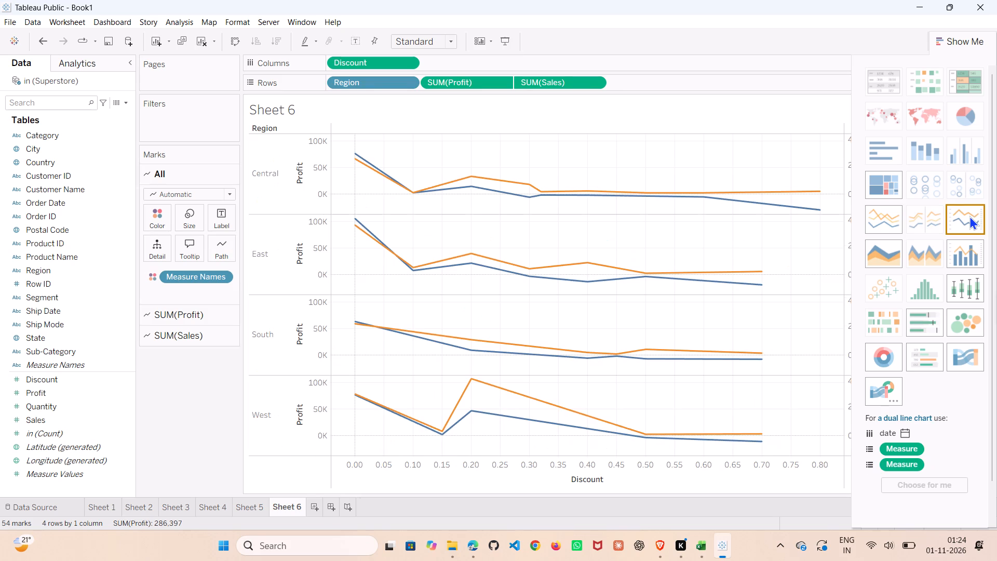
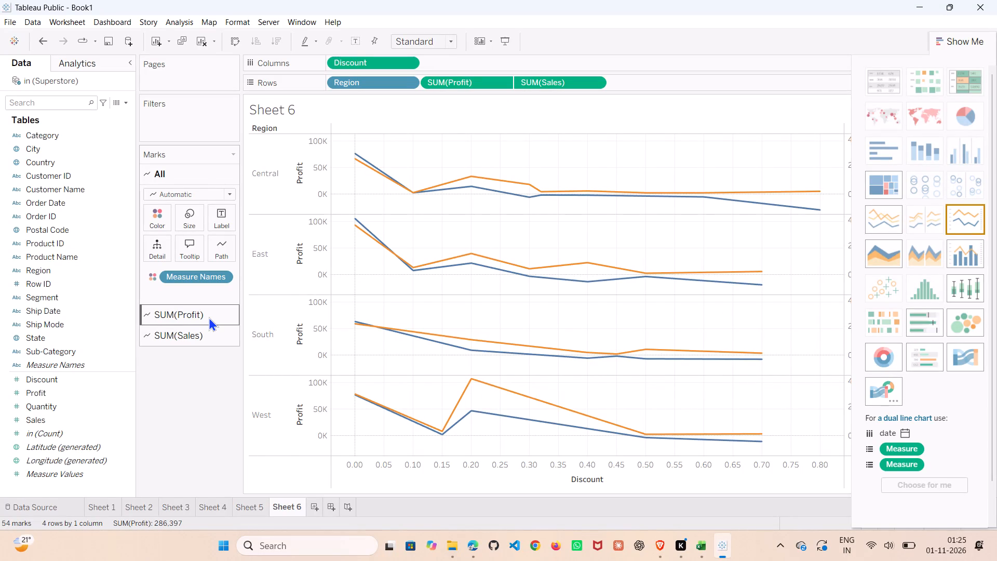
Switch the dual line chart to a continuous area chart.
click(891, 259)
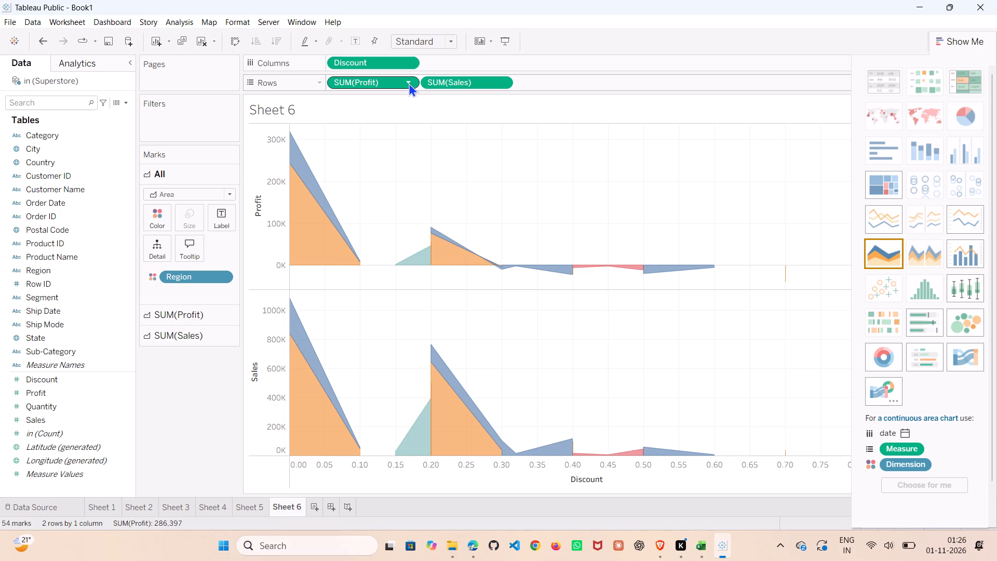
Remove the sum of Profit from the rows and Discount from the columns, leaving only the sum of Sales by Region.
click(408, 80)
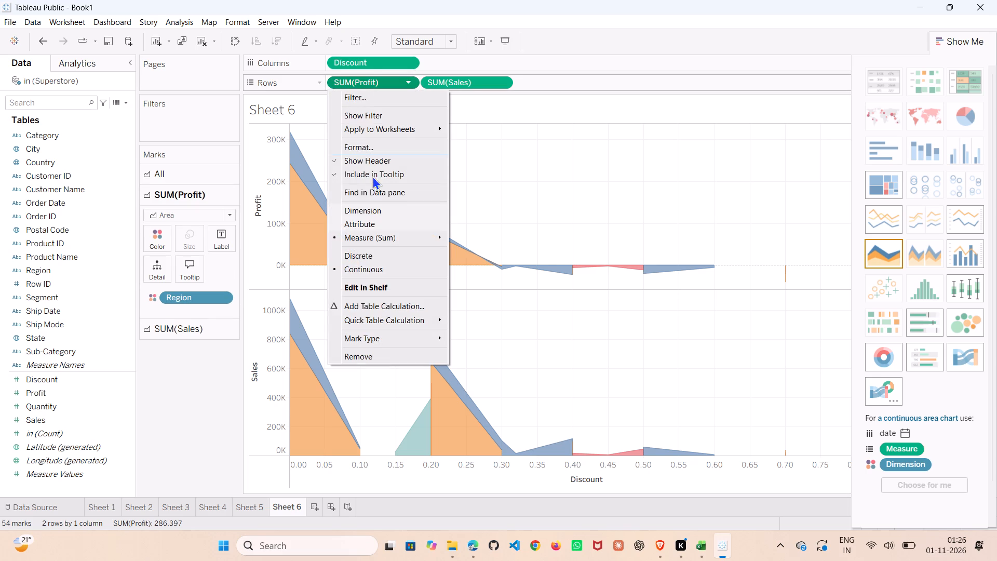
click(370, 354)
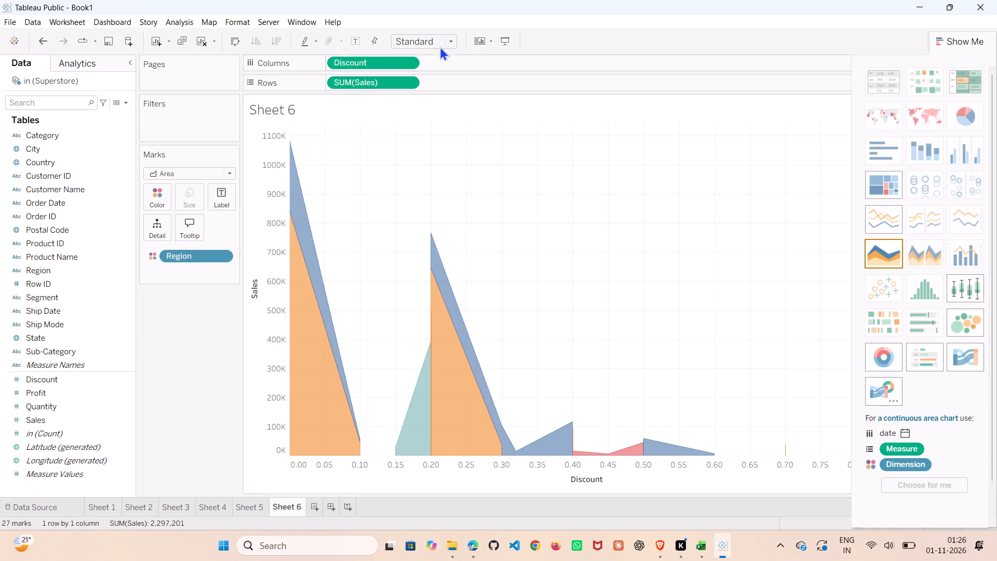
click(408, 59)
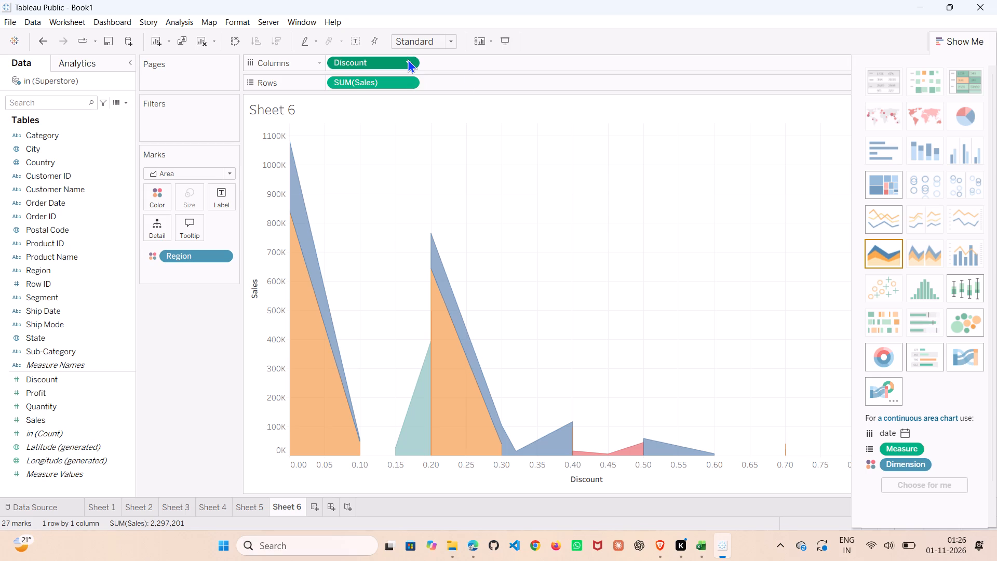
click(361, 280)
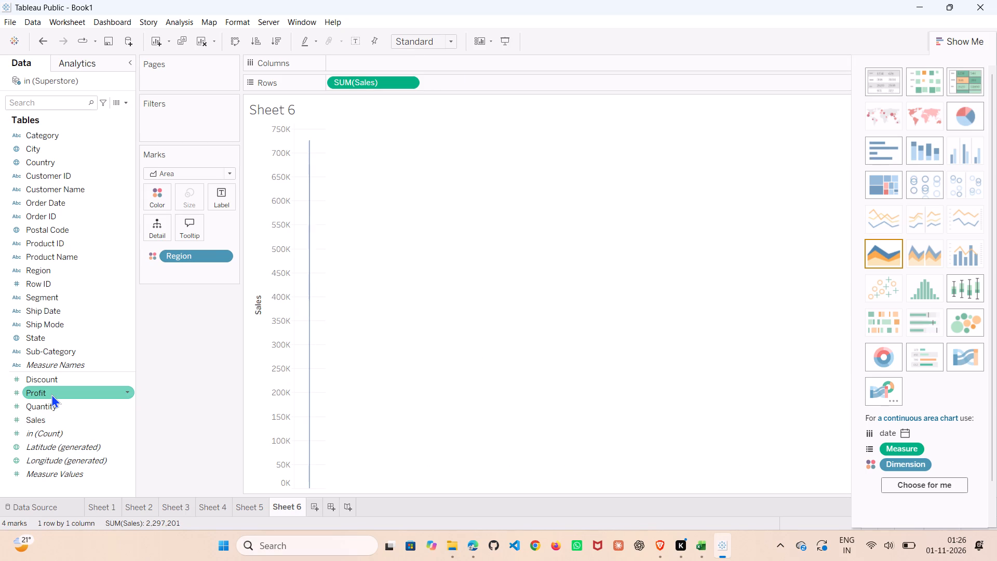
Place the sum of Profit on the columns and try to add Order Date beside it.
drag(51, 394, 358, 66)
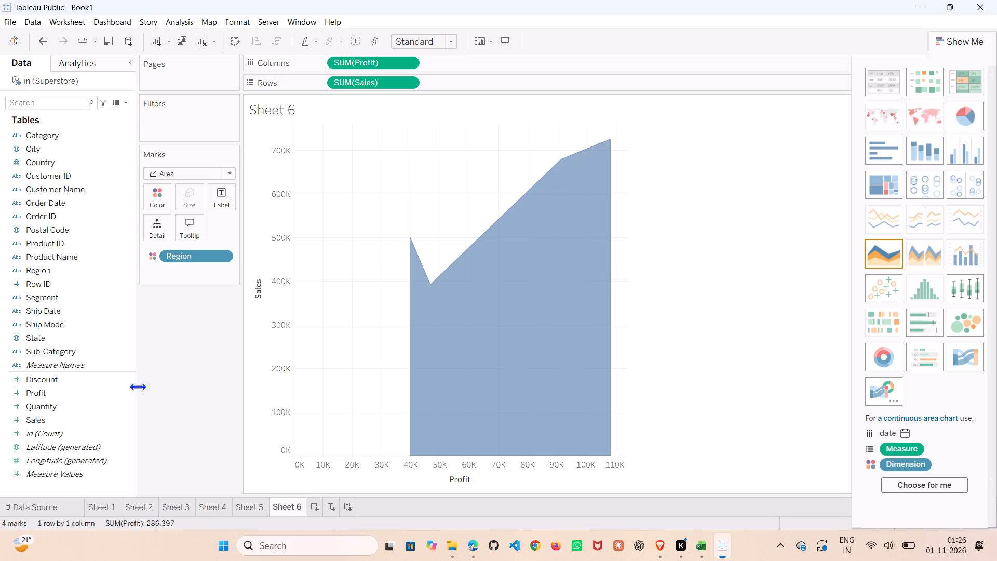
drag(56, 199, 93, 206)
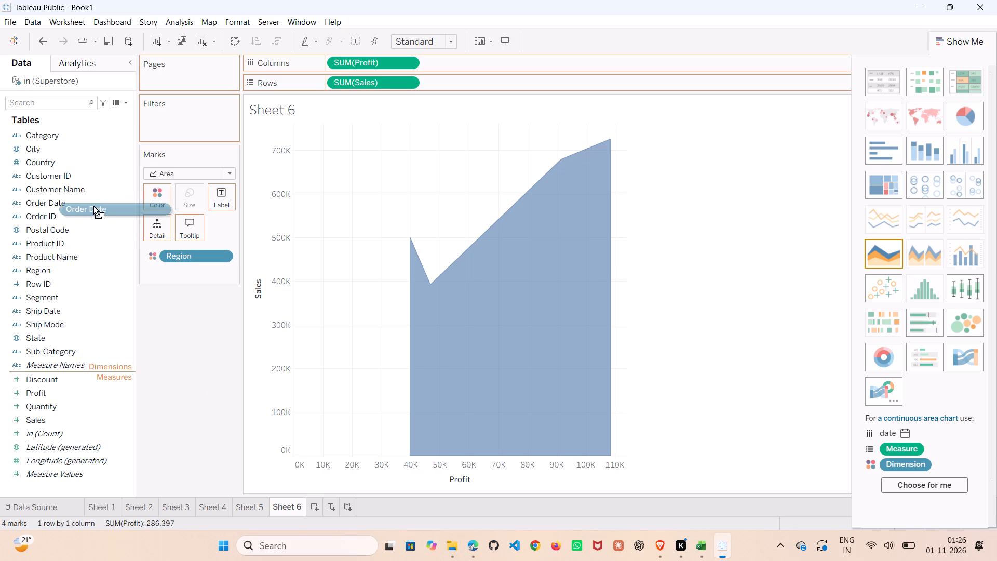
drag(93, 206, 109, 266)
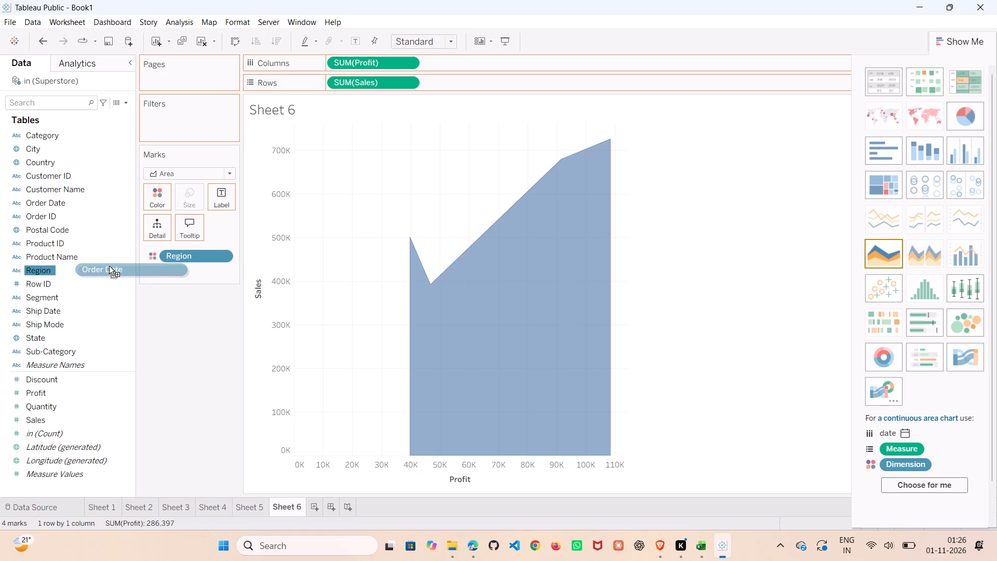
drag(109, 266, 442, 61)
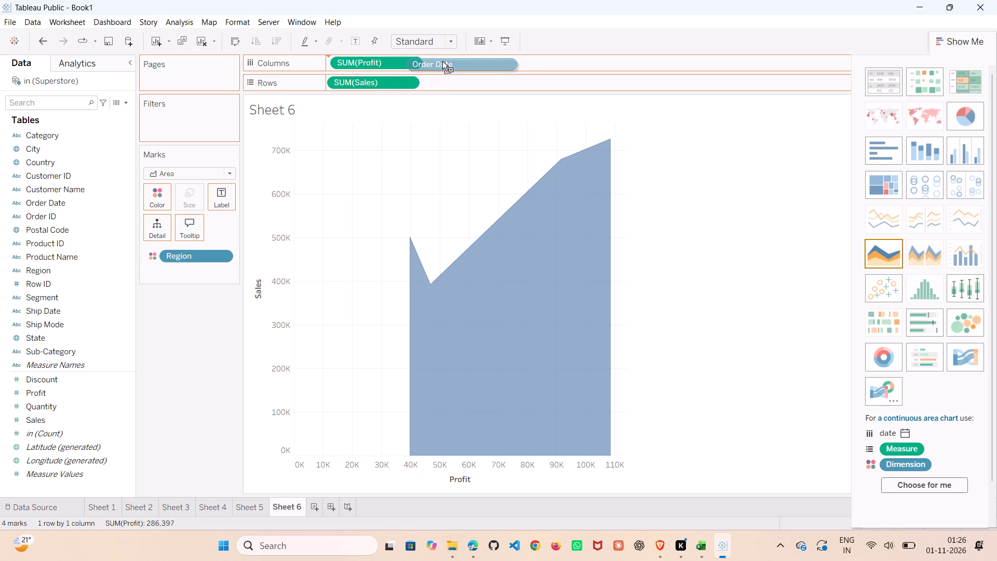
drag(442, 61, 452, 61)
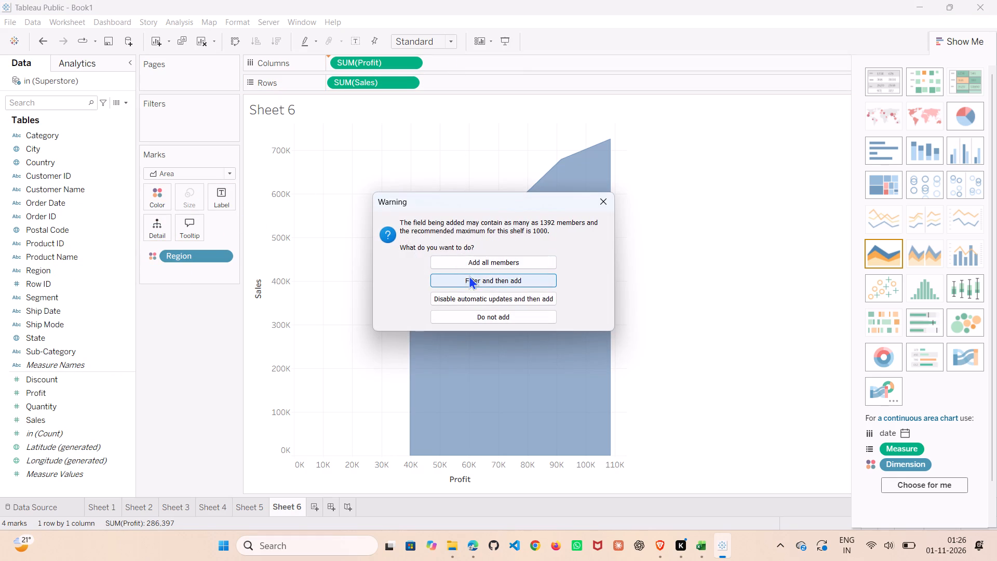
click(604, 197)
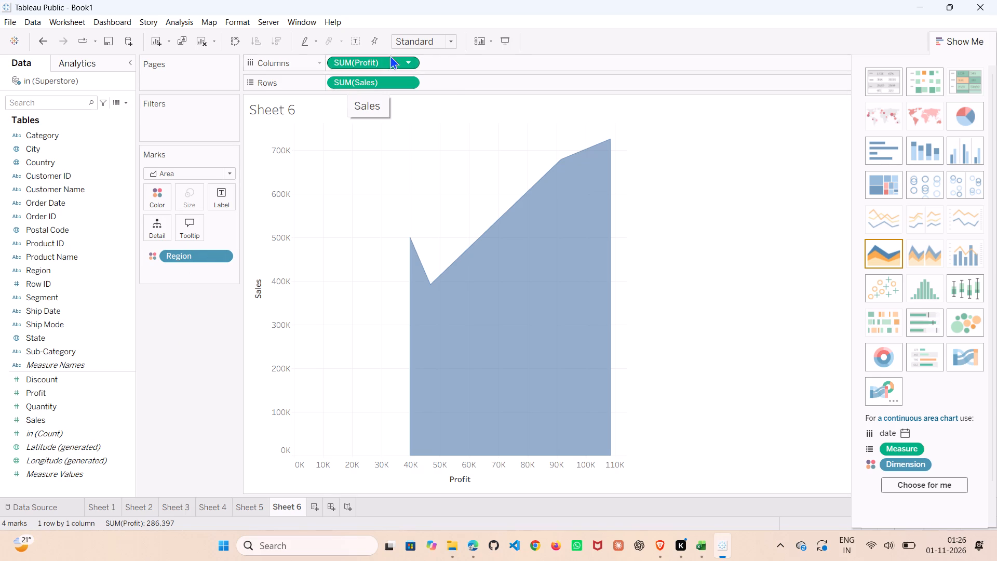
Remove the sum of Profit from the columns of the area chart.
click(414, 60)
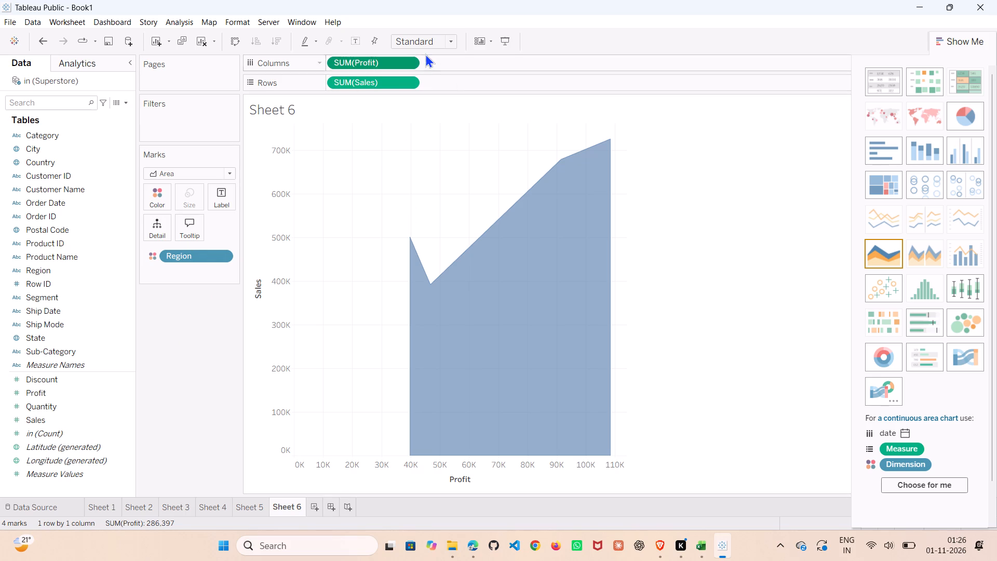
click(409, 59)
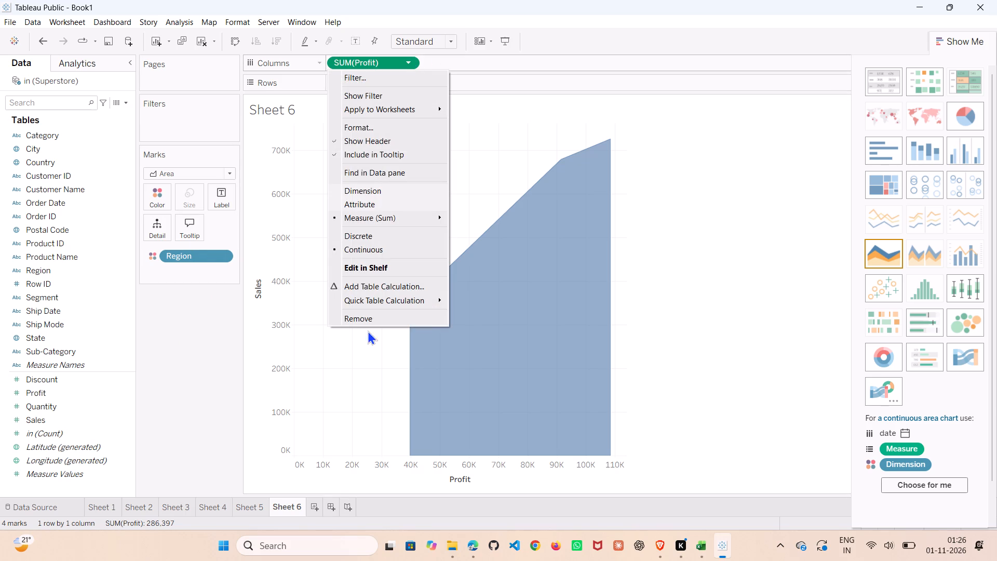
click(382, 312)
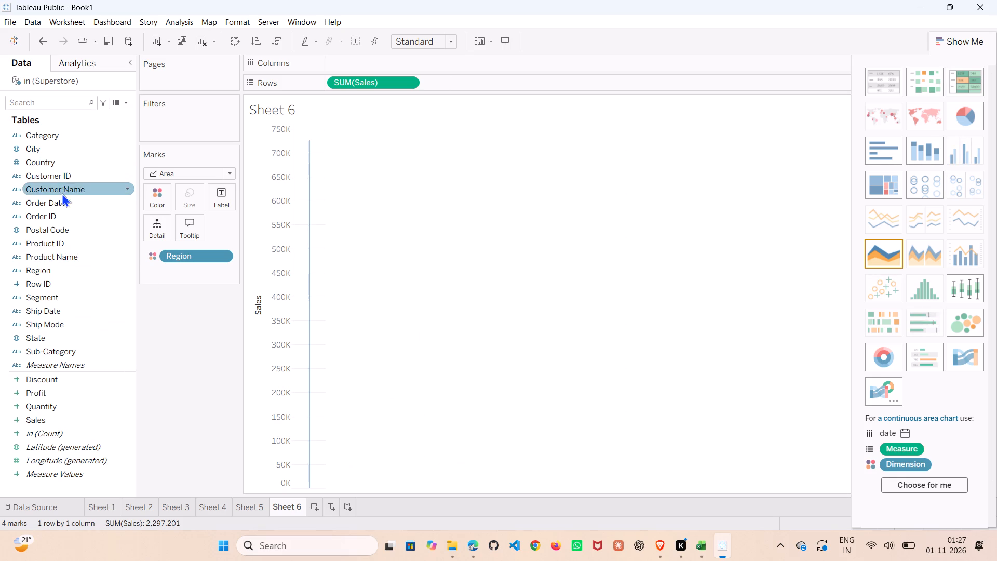
Add Order Date with all its members to the columns of the Sales area chart.
drag(62, 200, 363, 81)
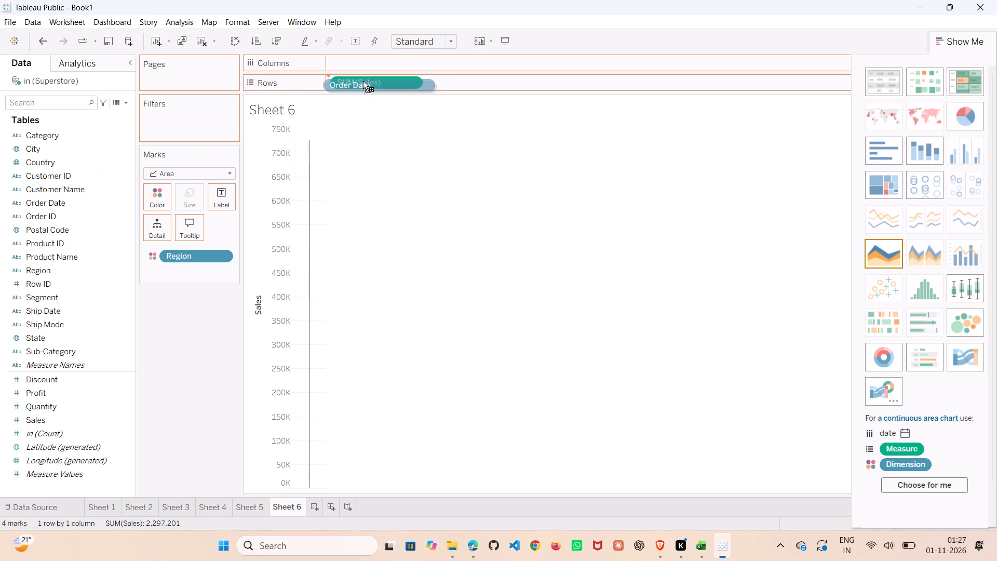
drag(363, 81, 363, 68)
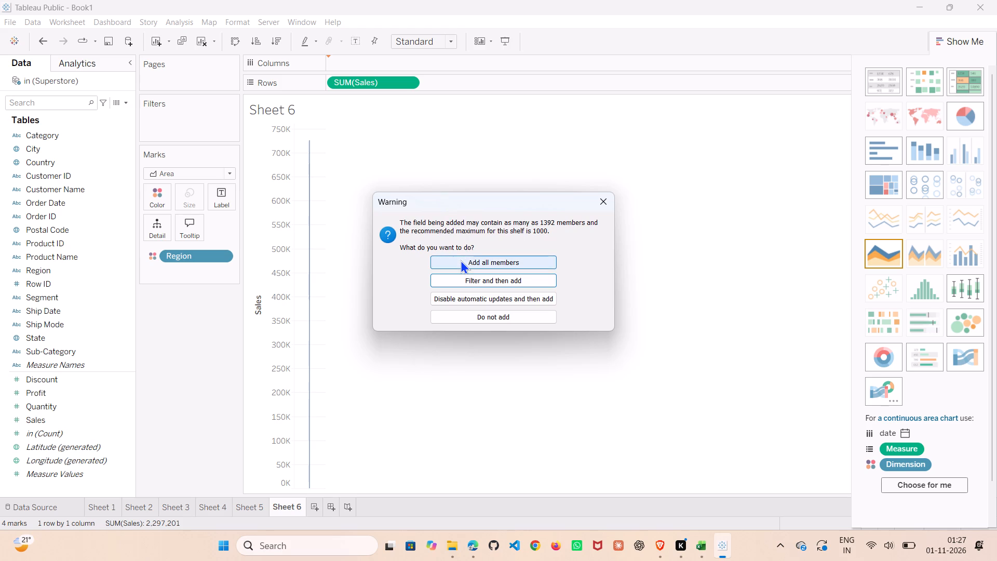
click(461, 260)
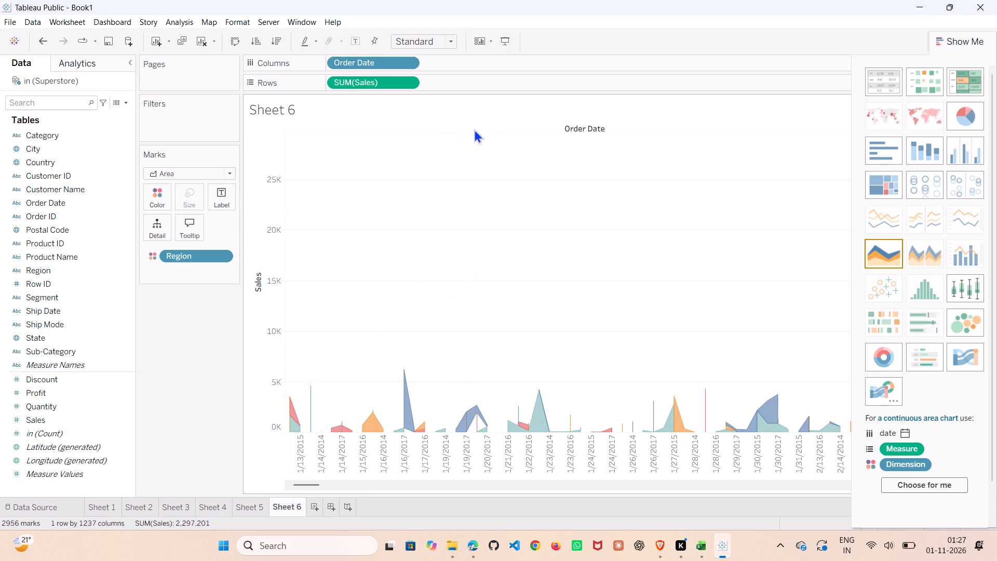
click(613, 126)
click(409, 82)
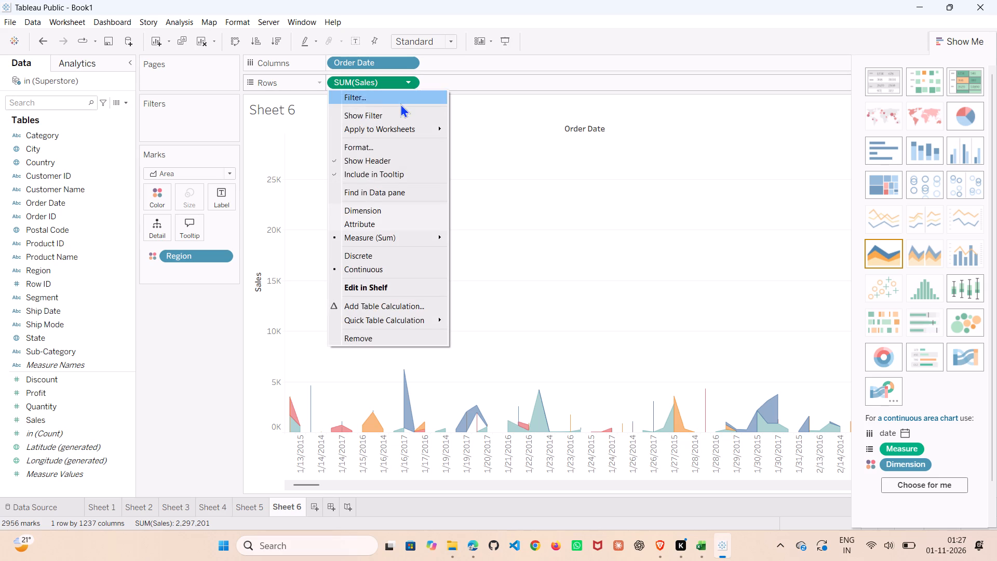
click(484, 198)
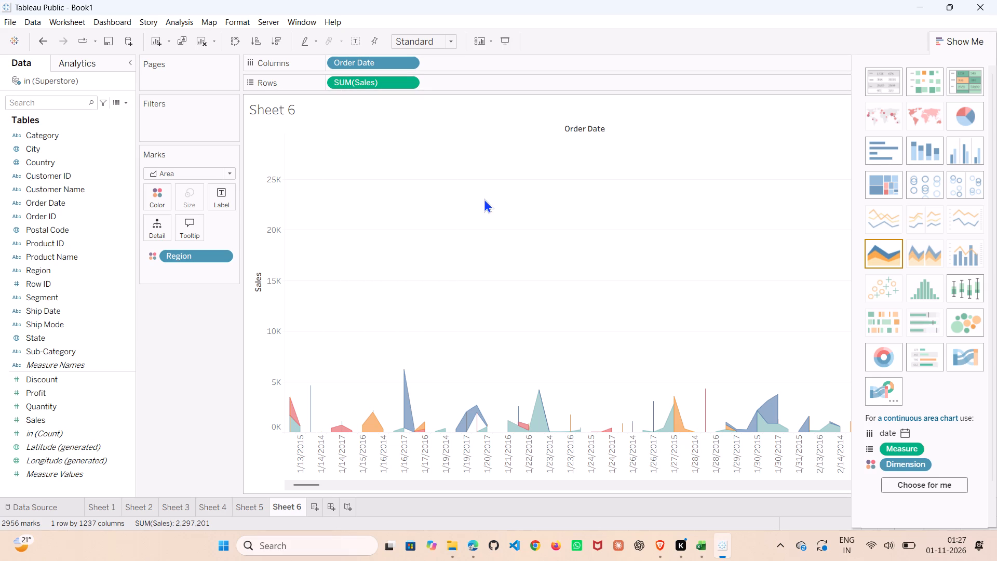
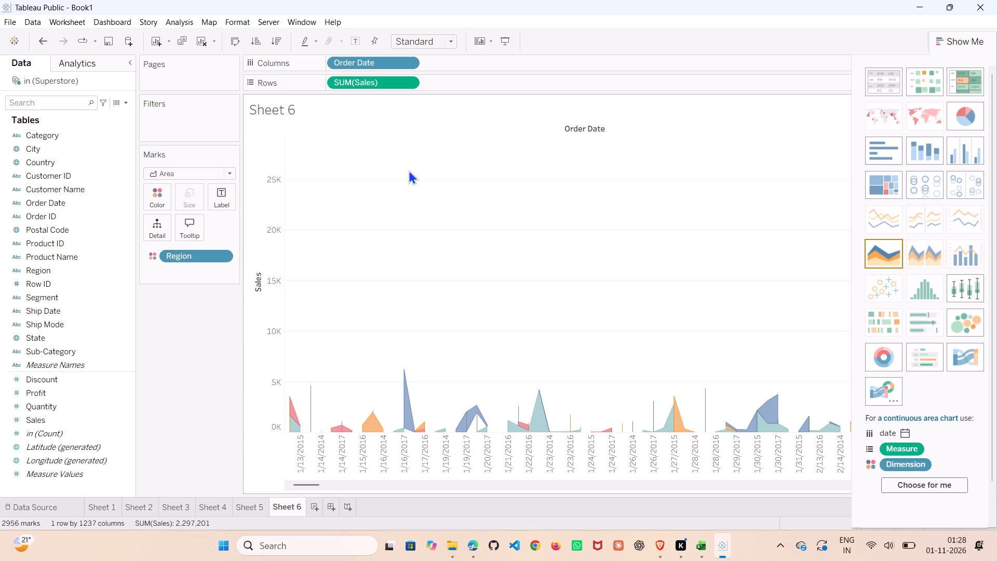
Try the discrete area and bar line chart types, and add the sum of Profit to the rows after the sum of Sales.
click(909, 259)
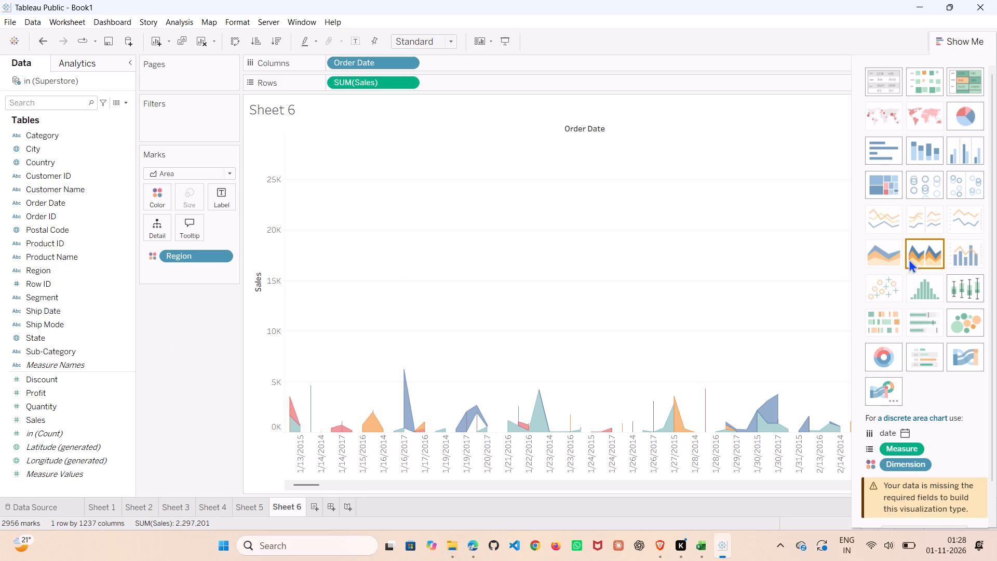
click(953, 252)
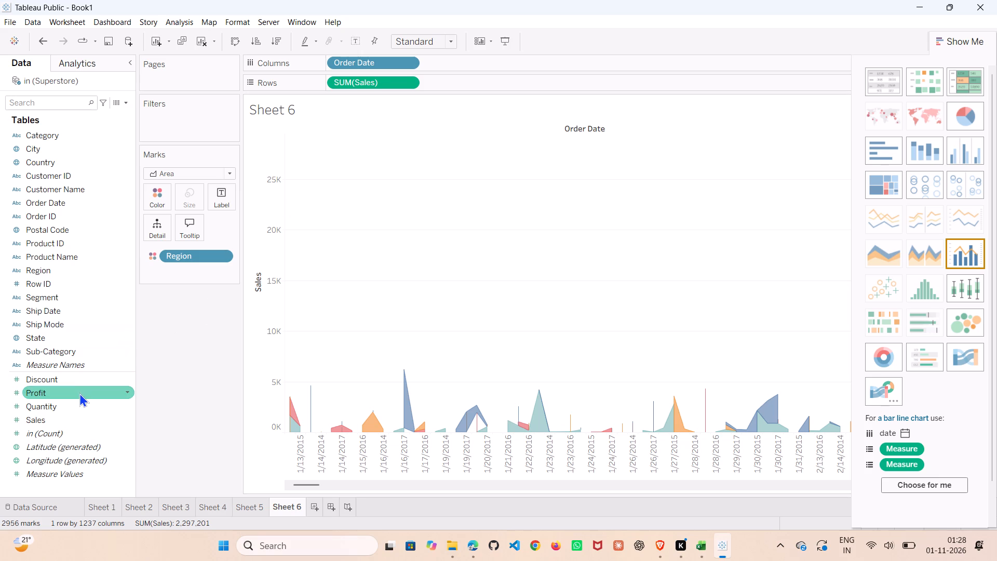
drag(78, 394, 479, 73)
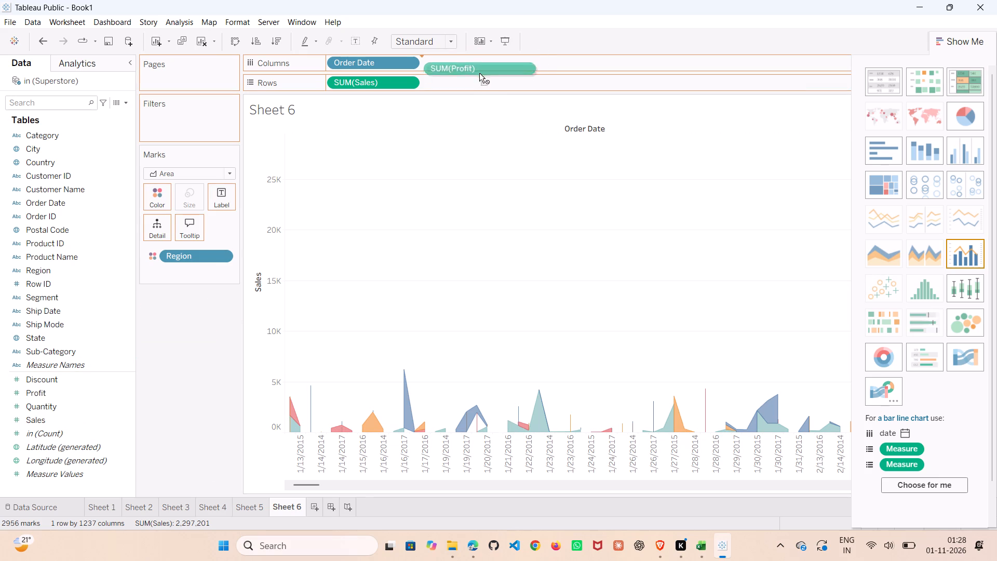
drag(479, 73, 479, 84)
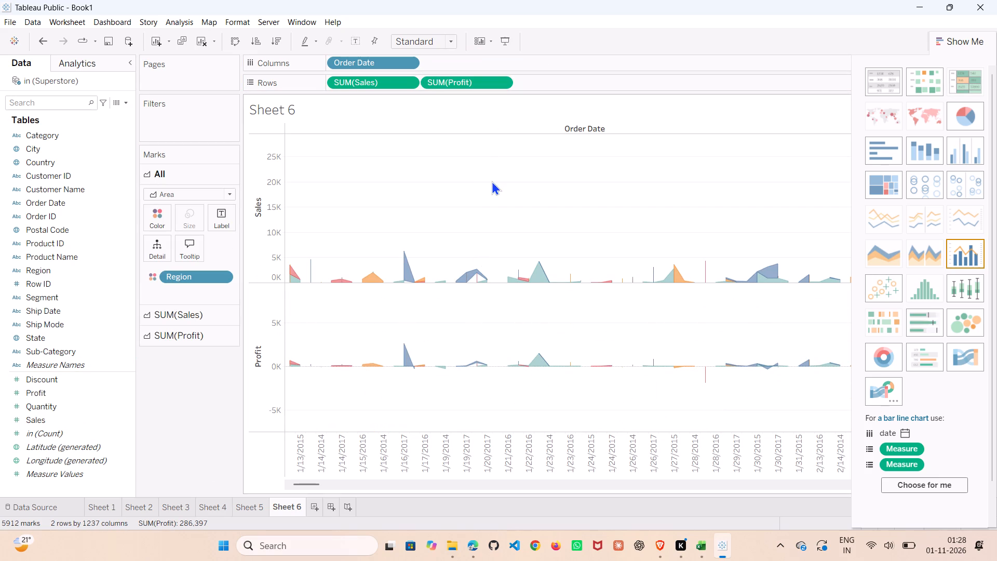
Try to convert the Sales and Profit view by Order Date into a bar line chart with automatically chosen fields.
click(960, 249)
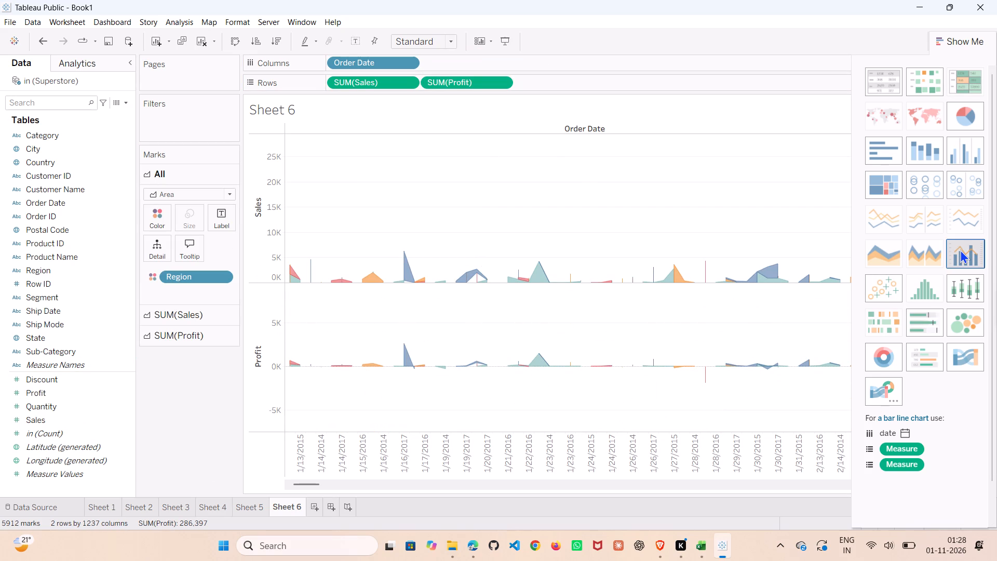
click(960, 249)
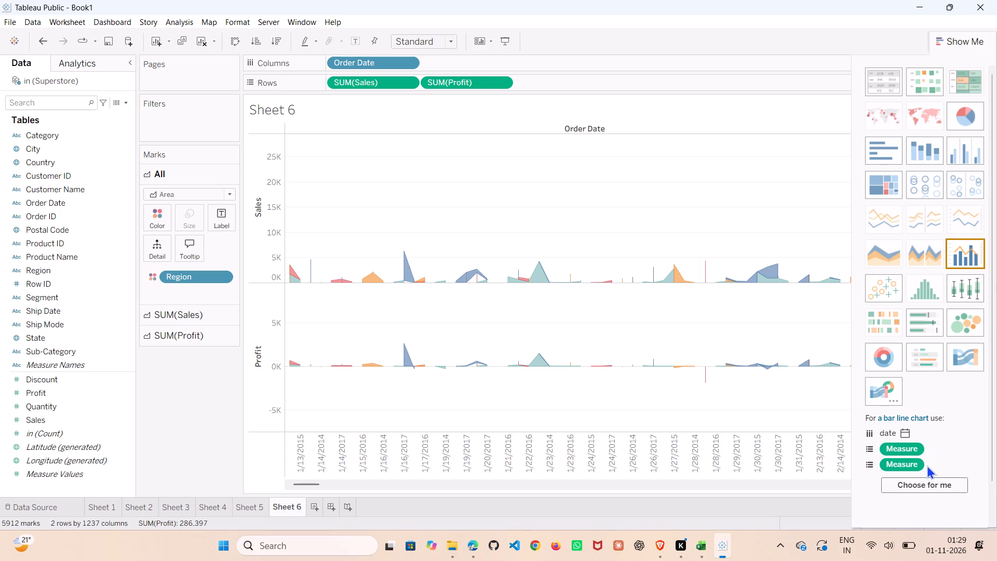
click(922, 483)
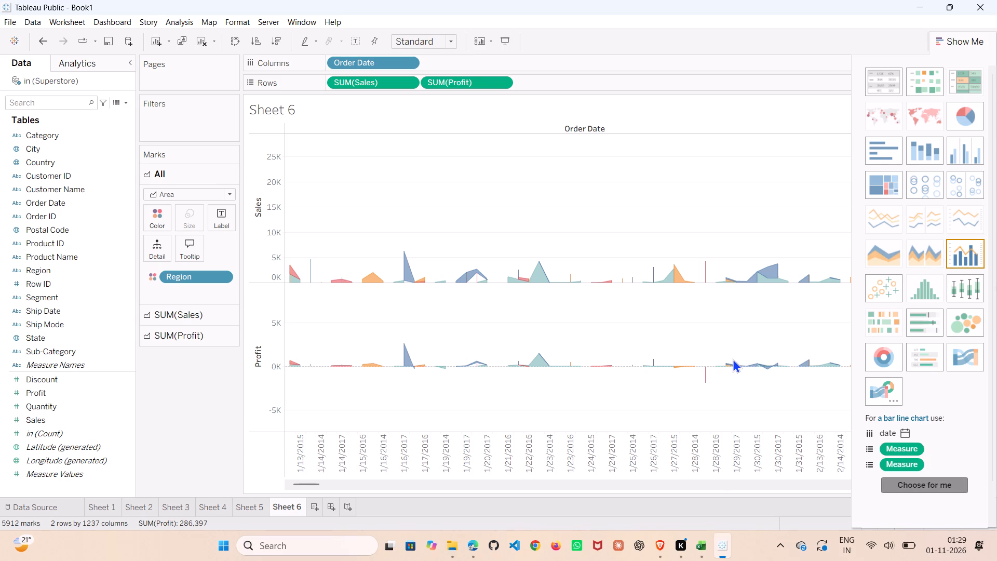
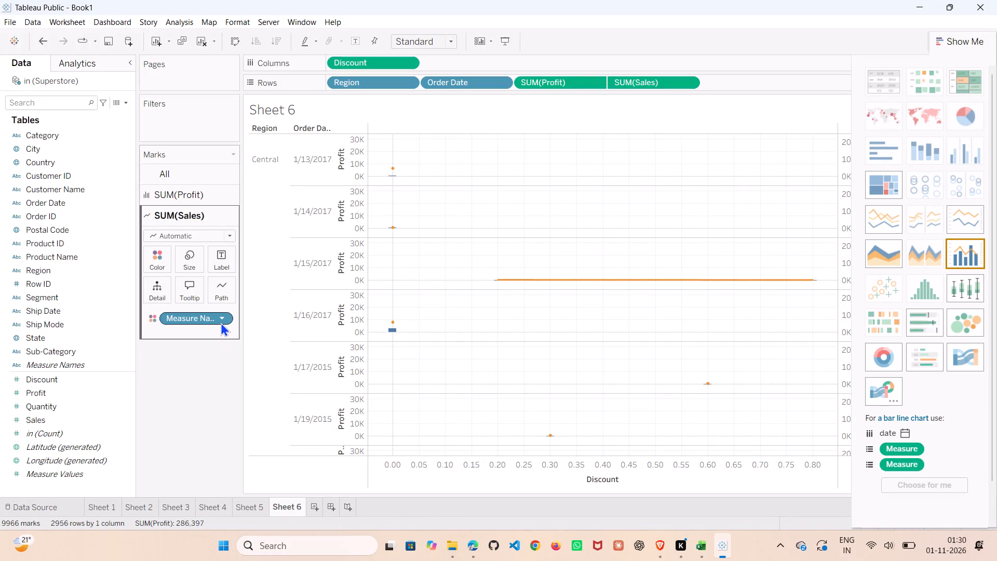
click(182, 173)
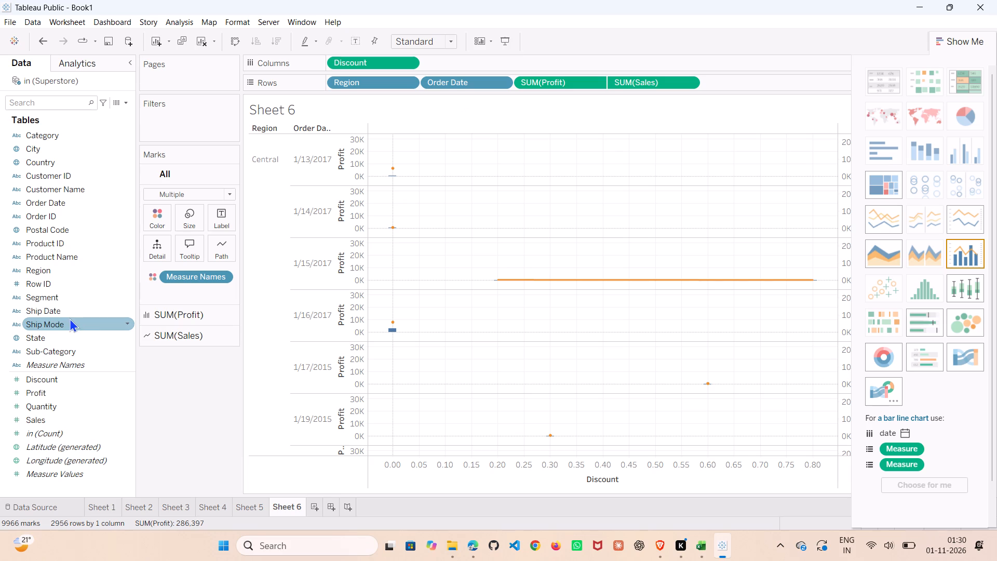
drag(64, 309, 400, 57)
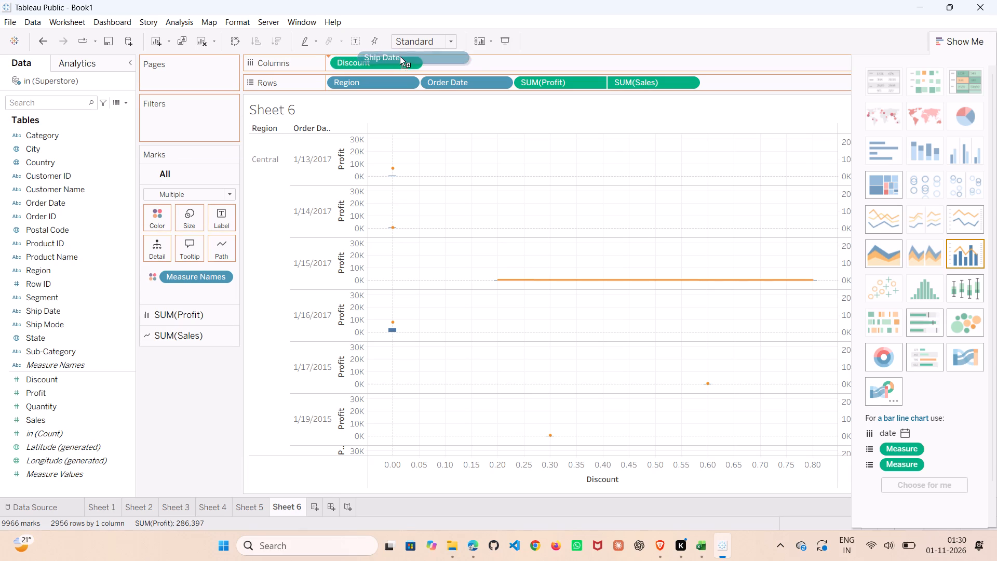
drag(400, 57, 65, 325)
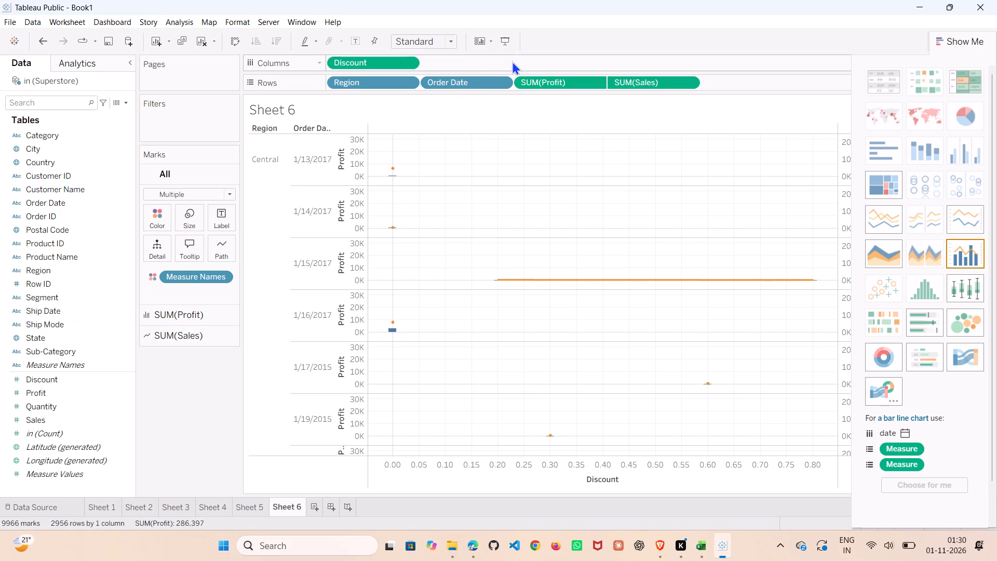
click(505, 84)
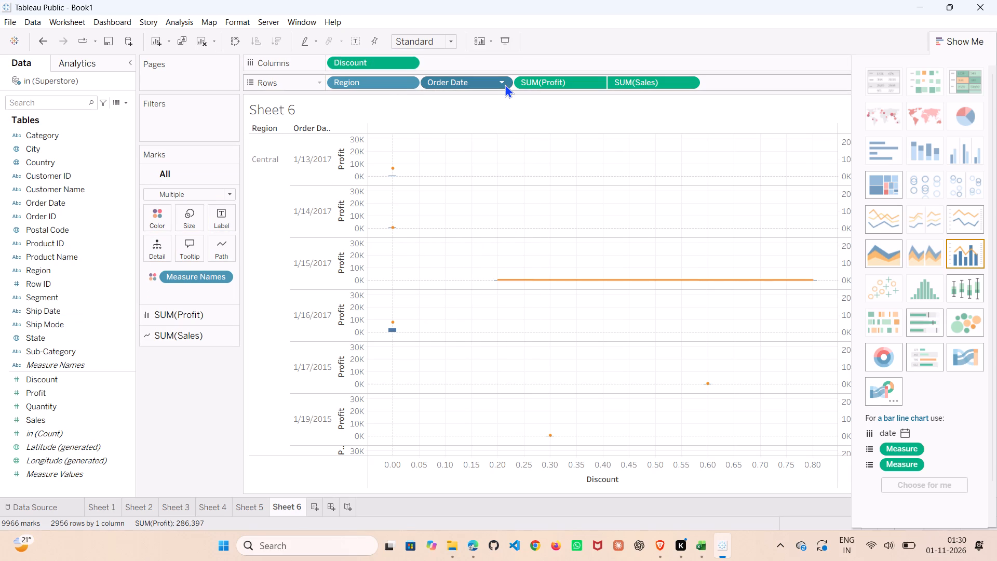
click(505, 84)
Remove Discount from the columns and move Order Date from the rows to the columns.
click(408, 59)
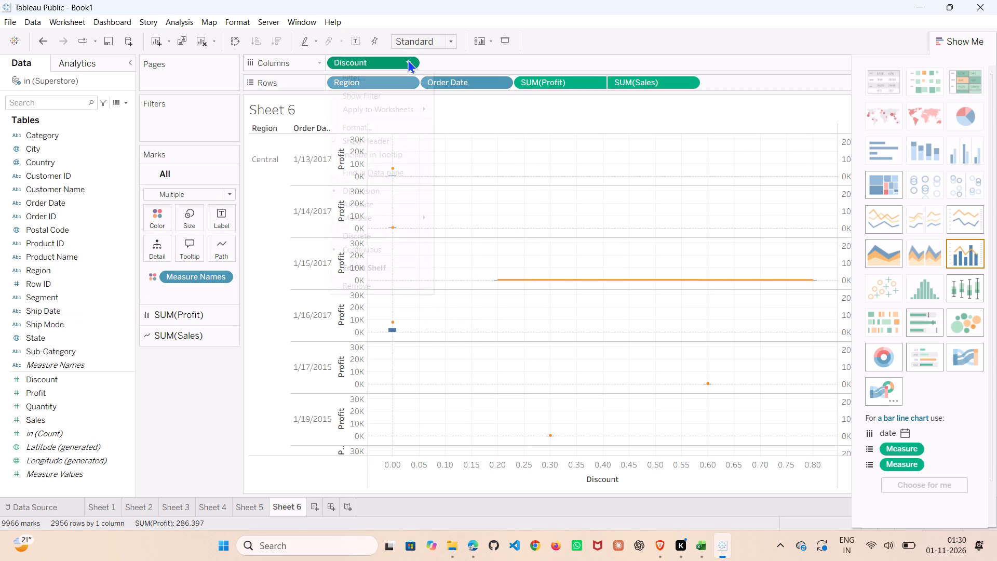
click(372, 284)
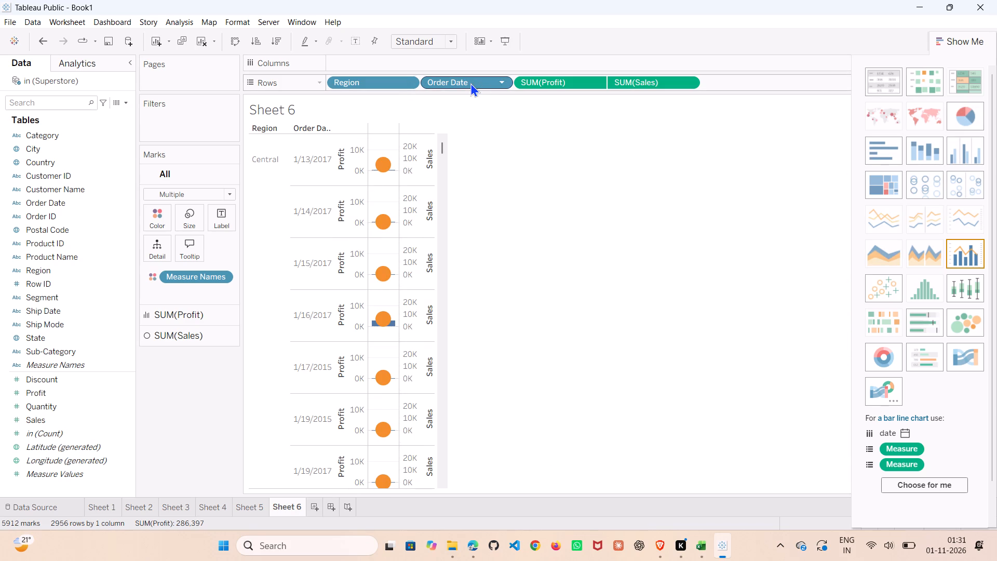
drag(470, 83, 420, 61)
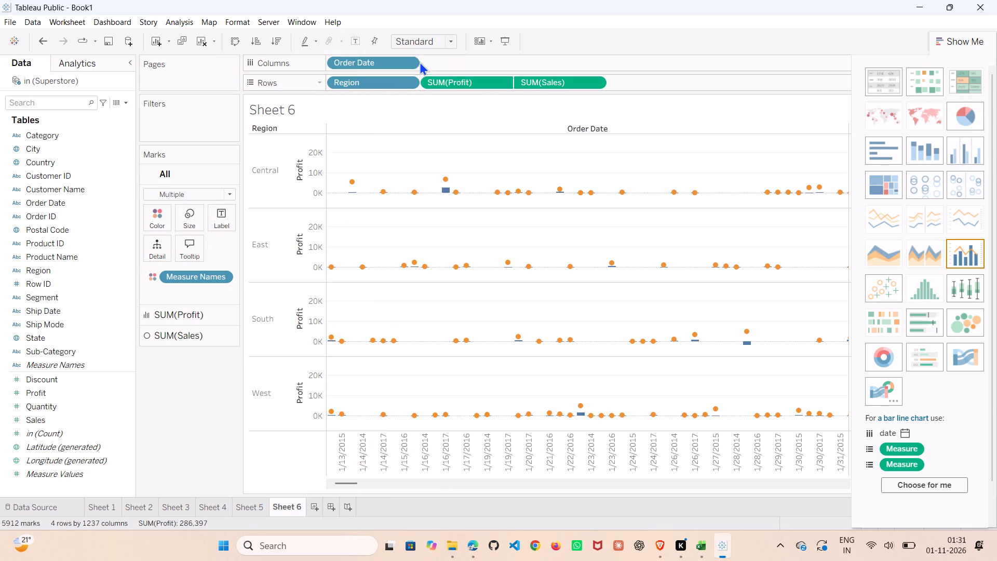
Remove Region from the rows, keeping only the sums of Profit and Sales there.
click(407, 85)
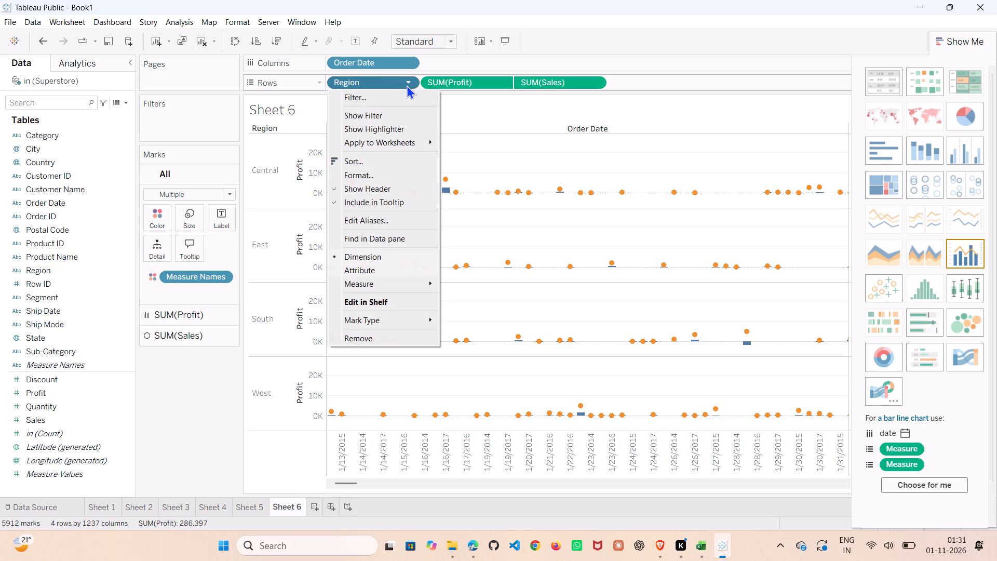
click(380, 335)
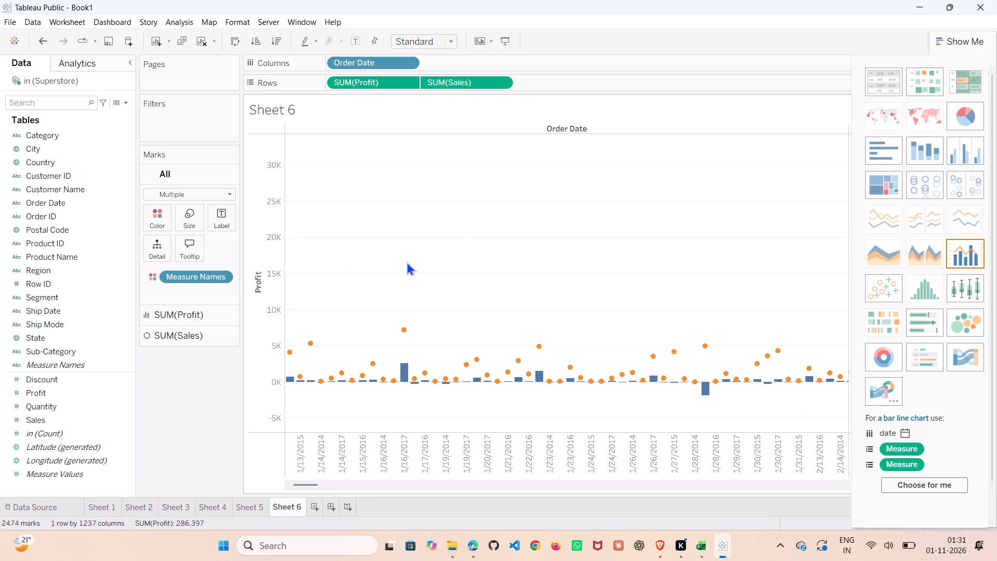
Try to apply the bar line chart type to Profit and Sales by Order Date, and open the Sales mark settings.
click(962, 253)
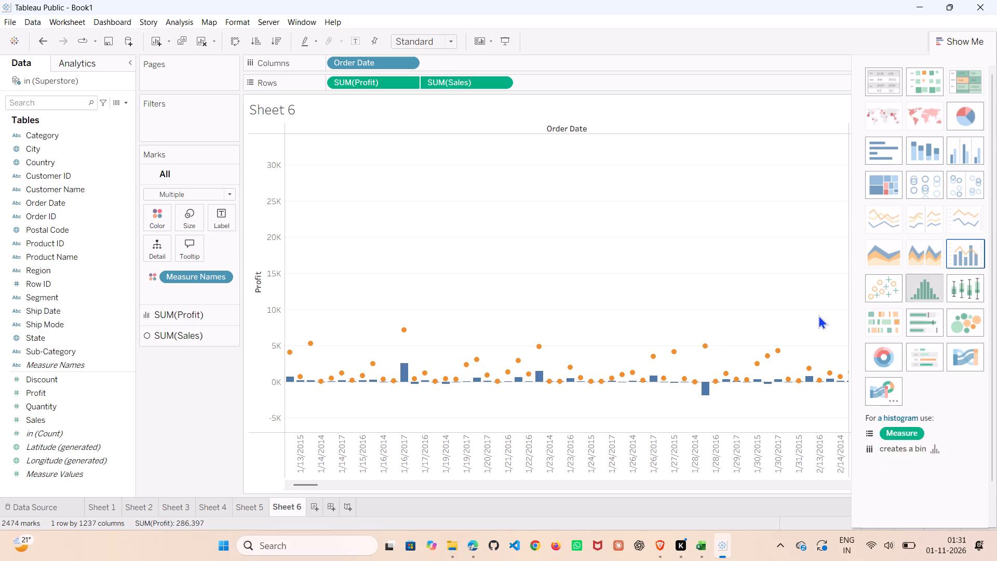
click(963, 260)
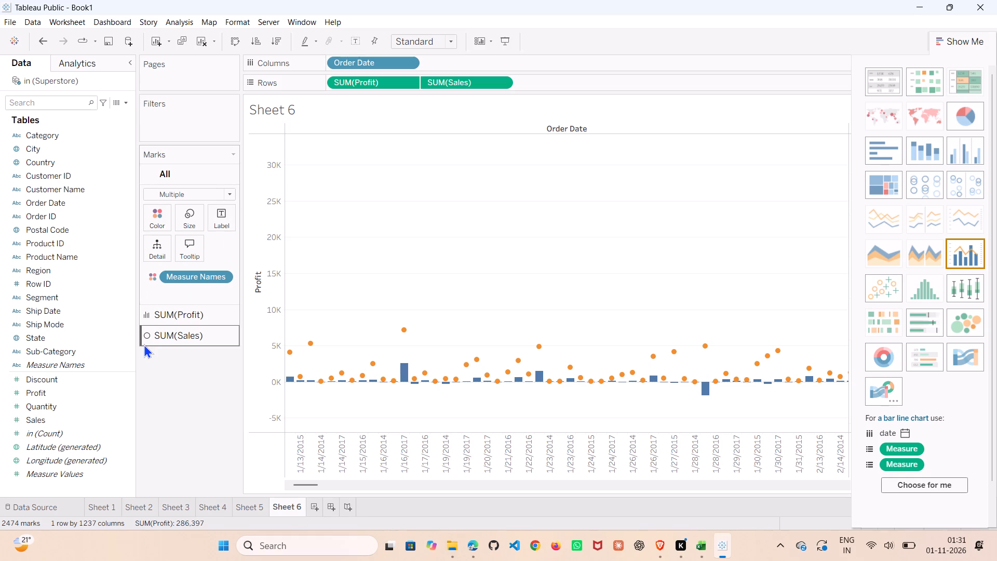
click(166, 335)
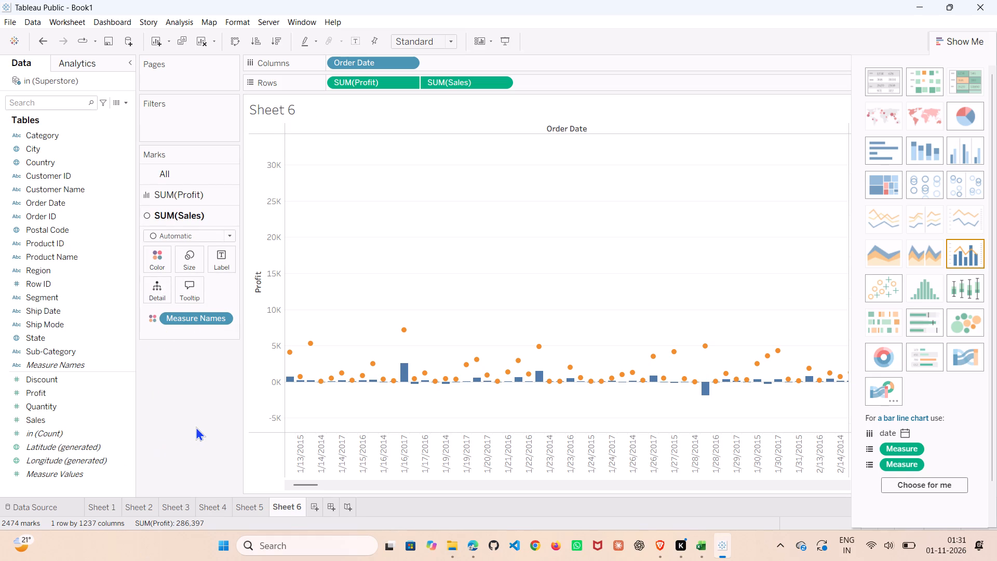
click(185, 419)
Select the continuous area chart type and remove the sum of Profit from the rows.
click(879, 249)
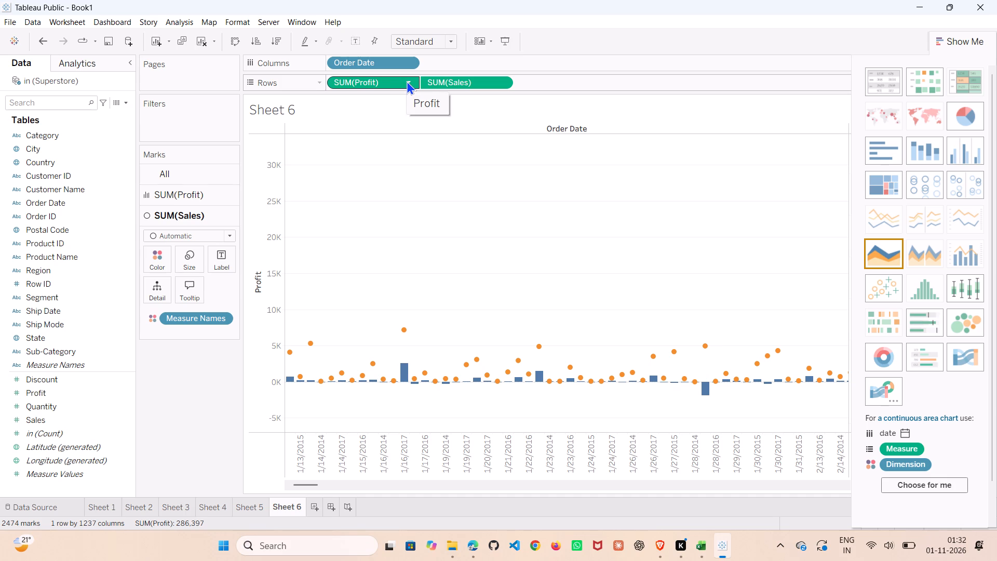
click(407, 81)
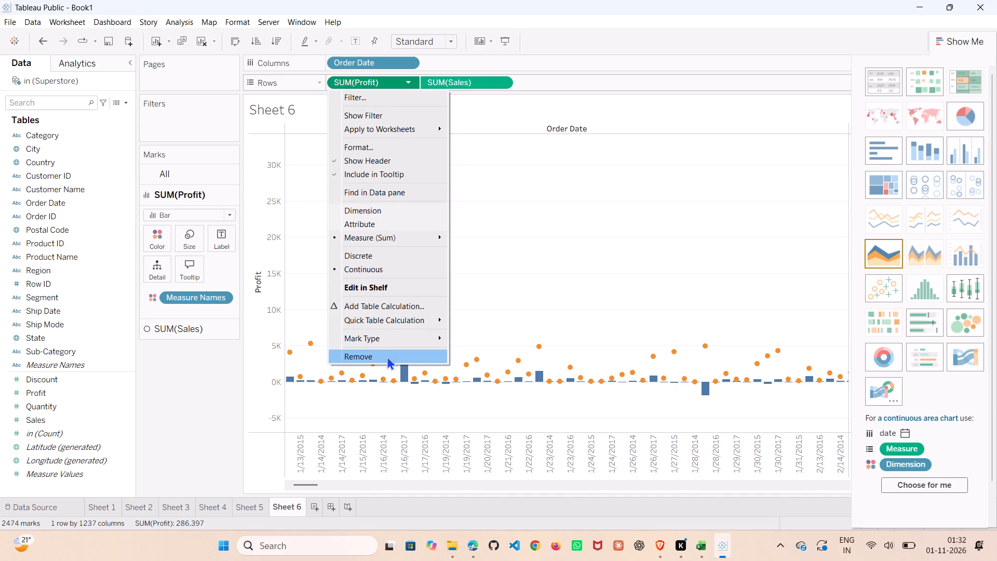
click(387, 356)
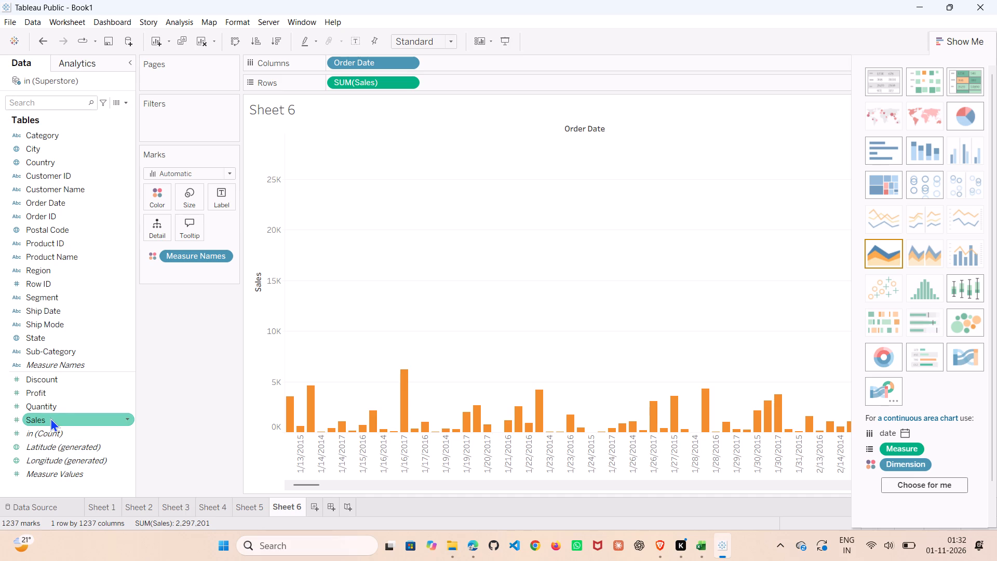
Color the marks by the sum of Sales instead of Measure Names.
drag(50, 418, 160, 215)
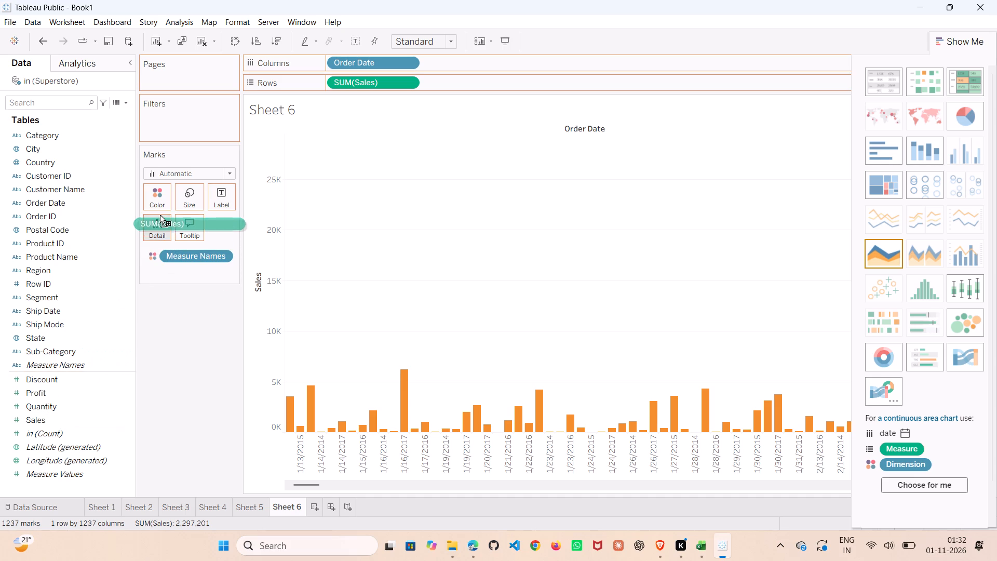
drag(160, 215, 157, 204)
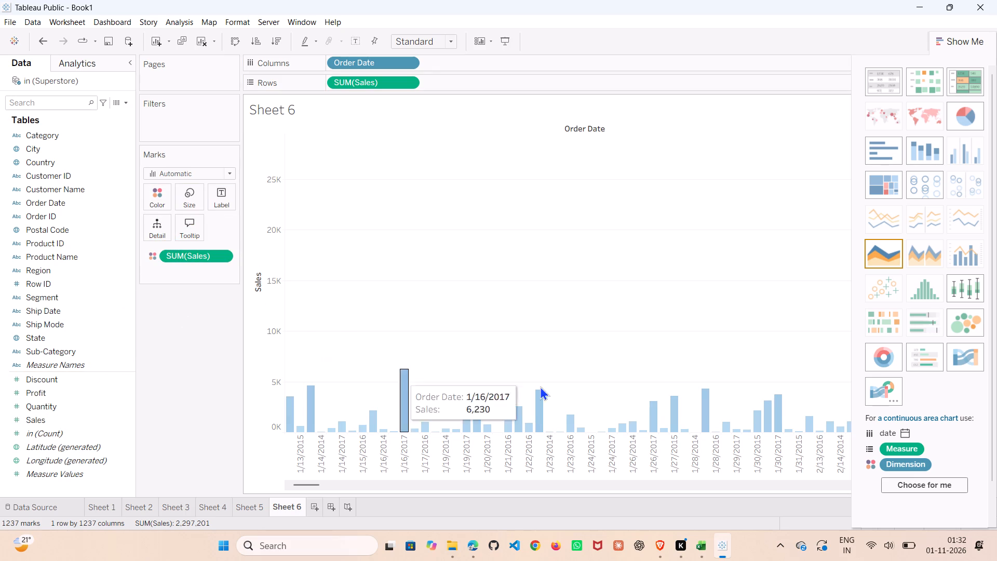
Try to apply the continuous area chart type to the Sales by Order Date view.
click(888, 251)
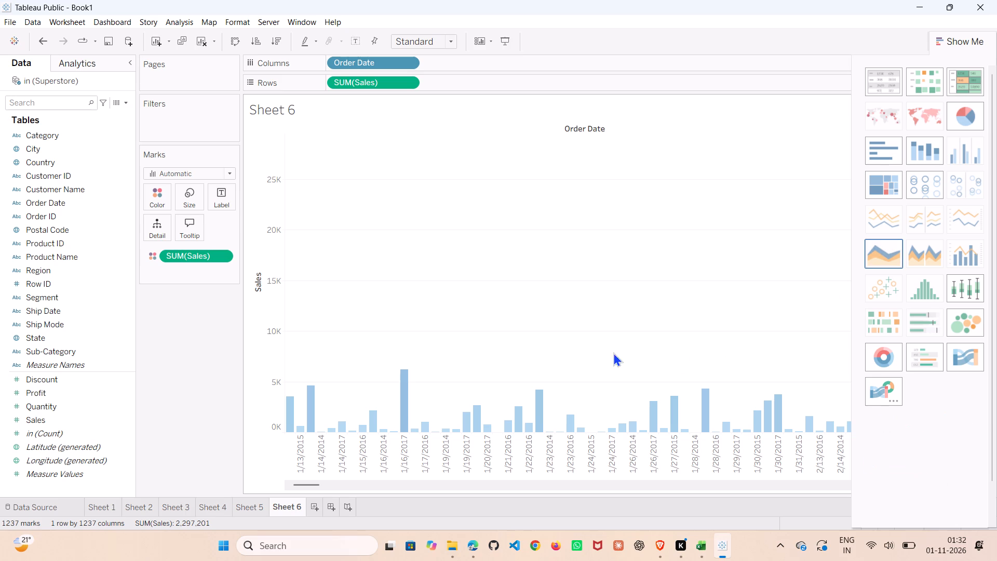
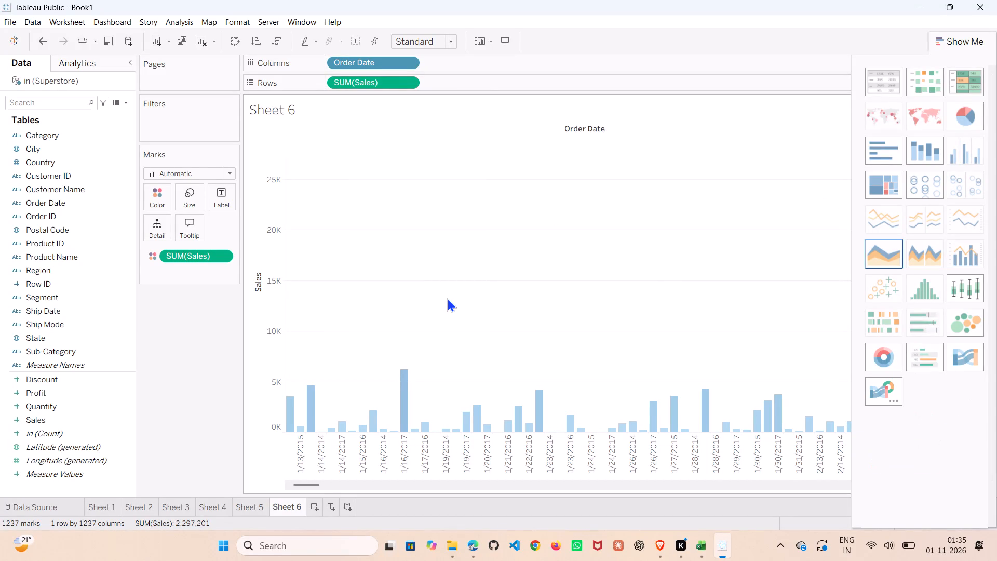
Filter the Order Date field on the columns to the top 7 by sum of Sales.
click(406, 58)
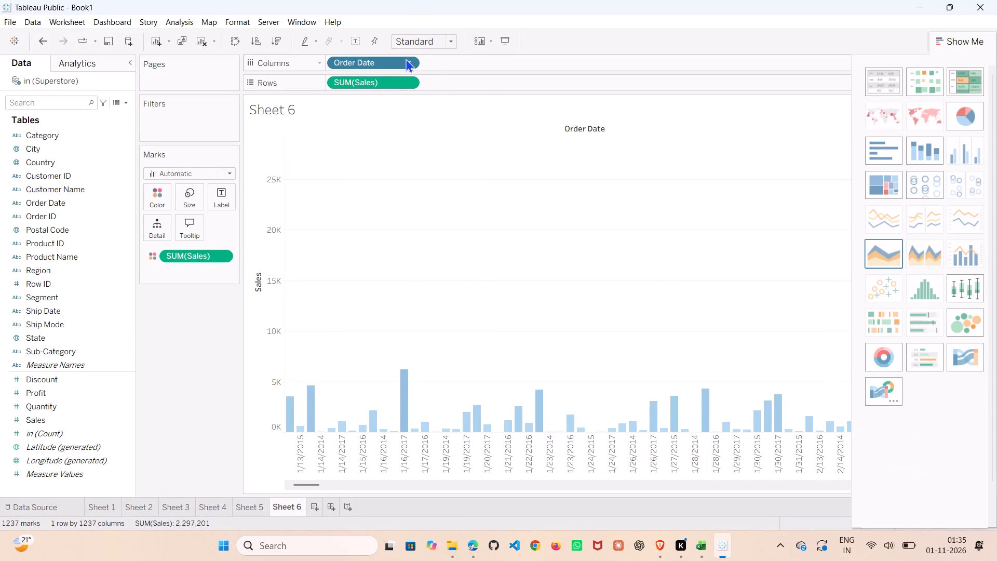
click(382, 77)
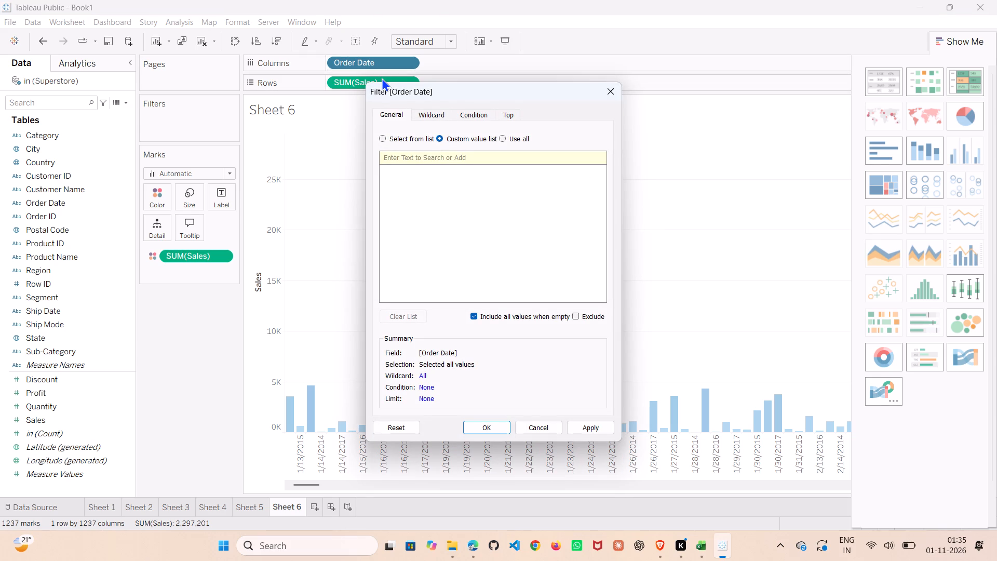
click(505, 117)
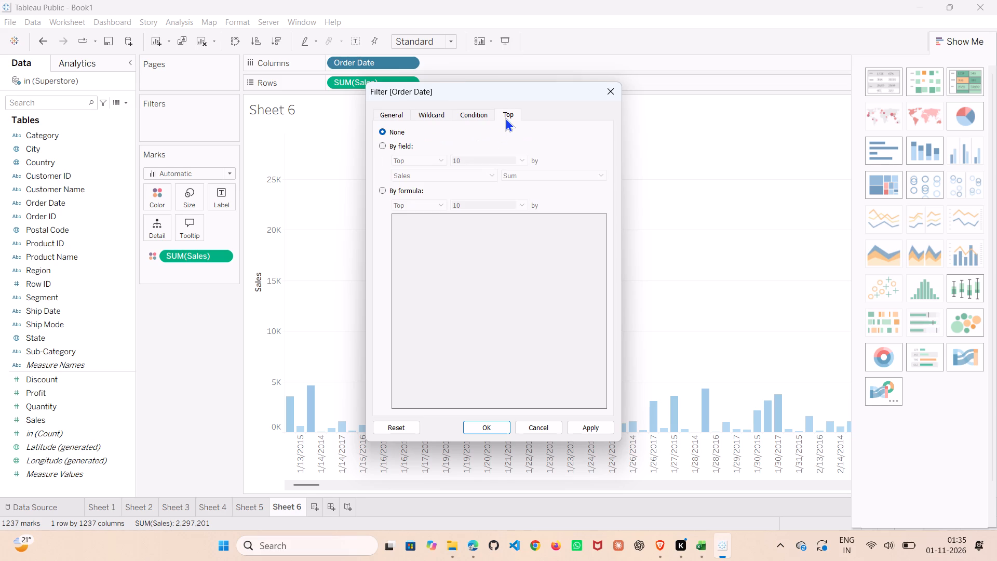
click(402, 143)
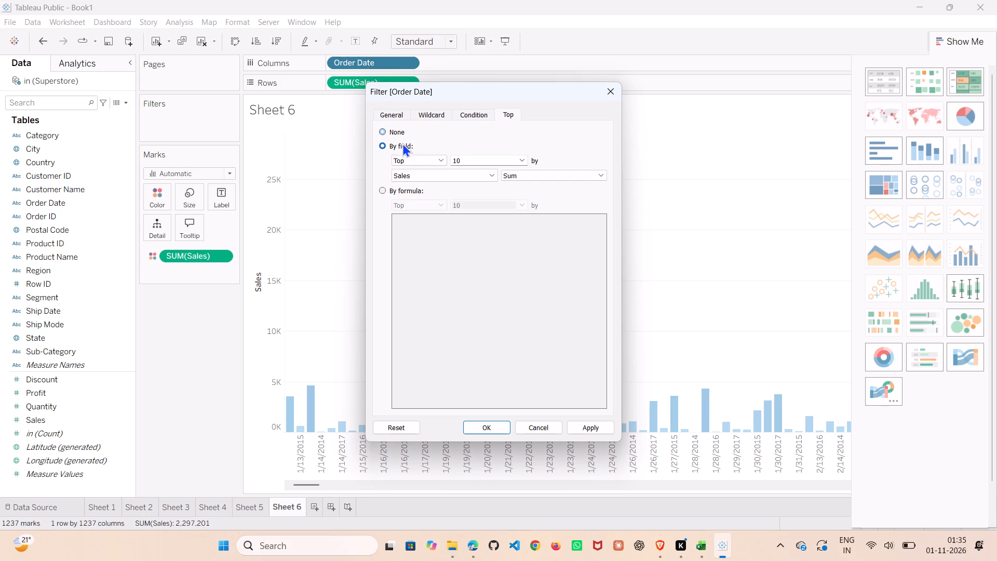
double_click(485, 162)
key(BackSpace)
key(7)
key(Return)
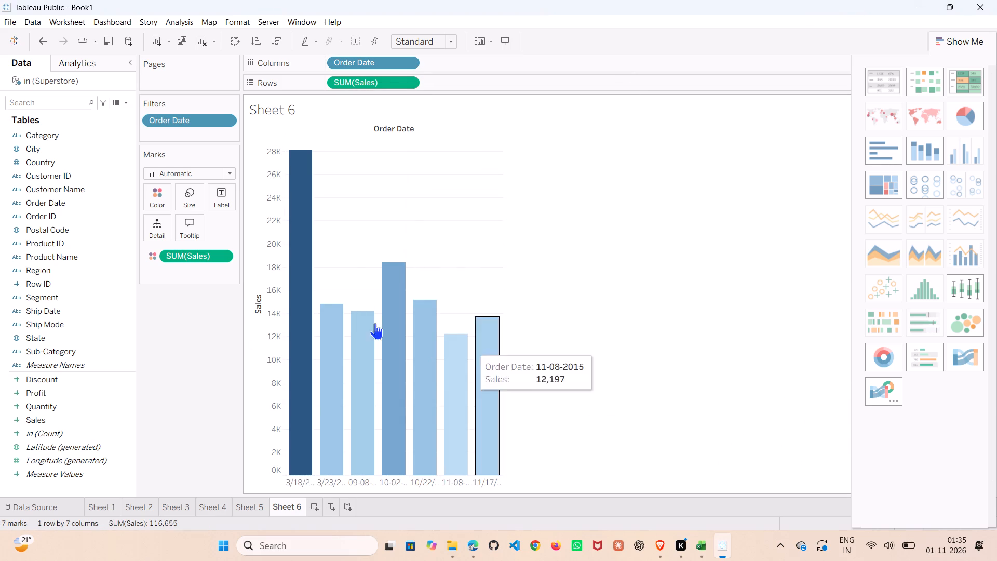
click(593, 373)
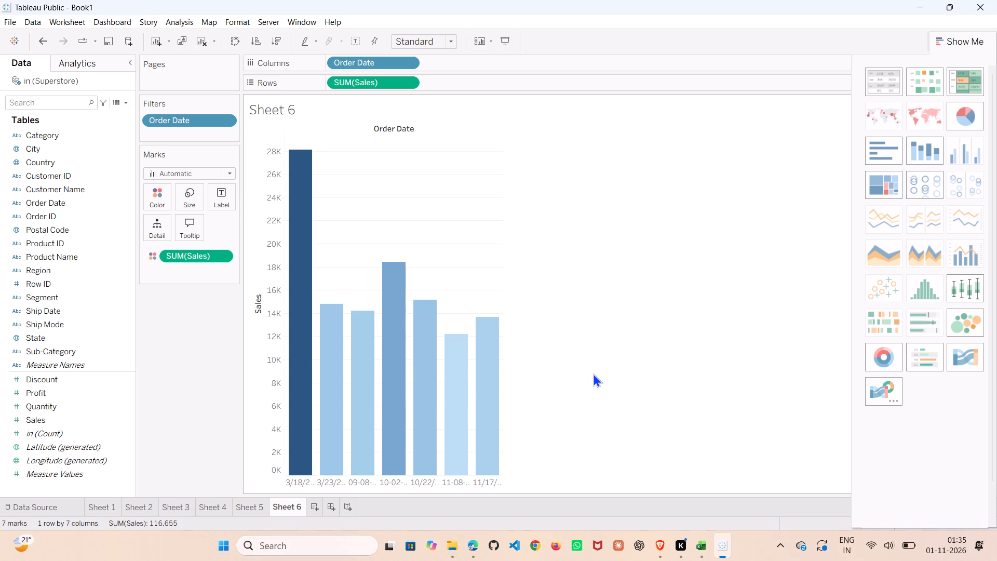
Apply the continuous area chart type to the filtered Sales view, letting the program choose the fields for it.
click(881, 252)
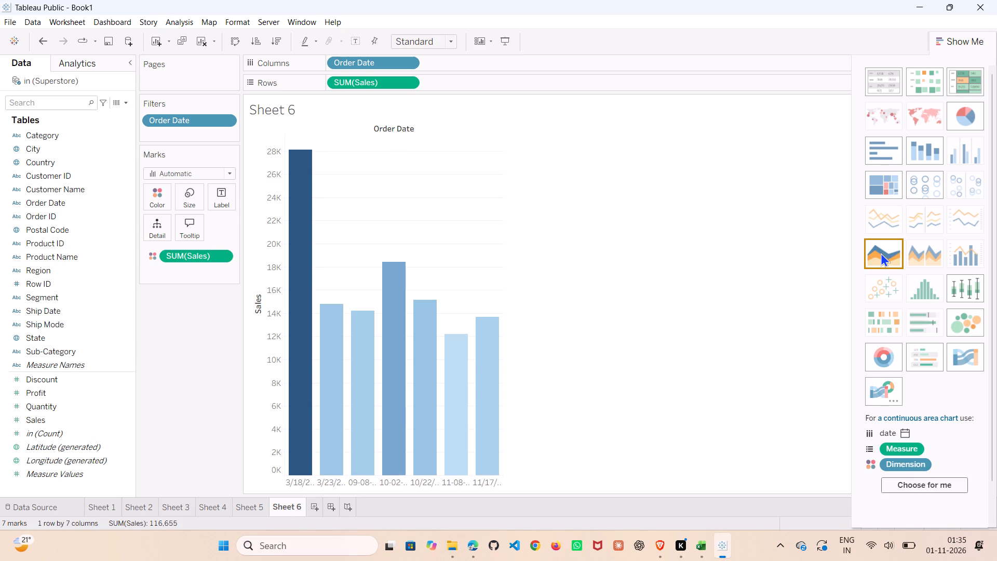
click(928, 484)
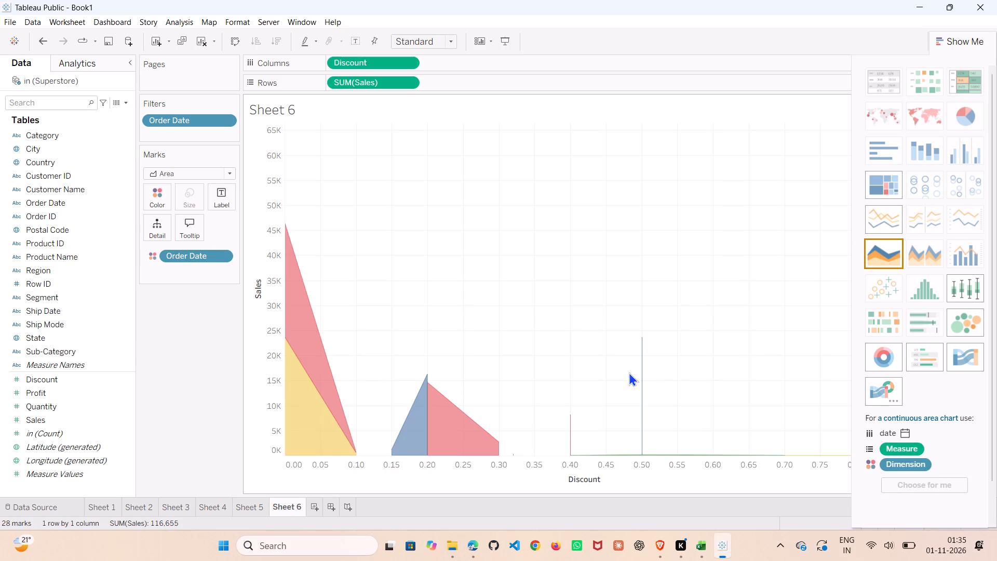
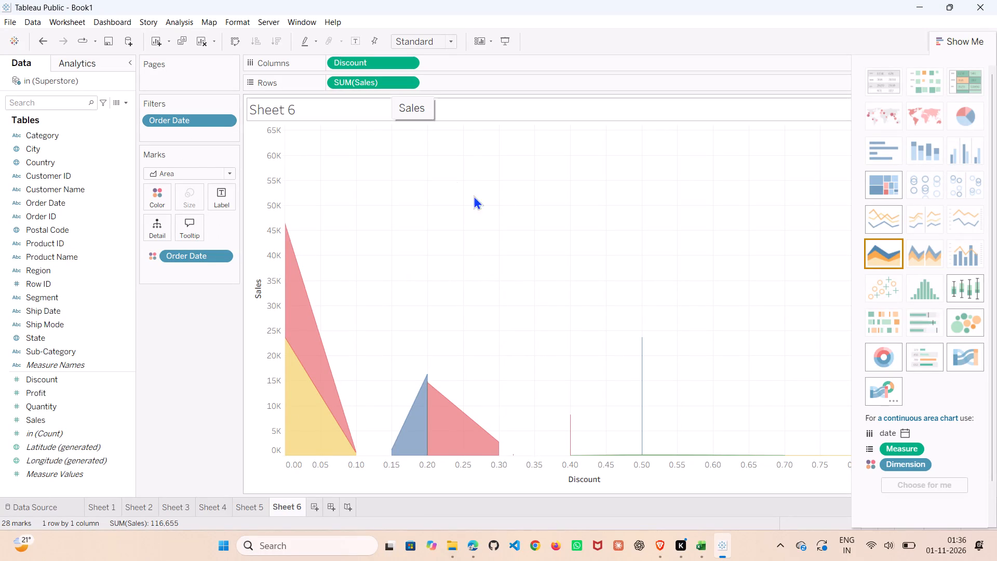
Change the Sheet 6 view to a stacked bar chart, letting the program choose the fields for it.
click(928, 286)
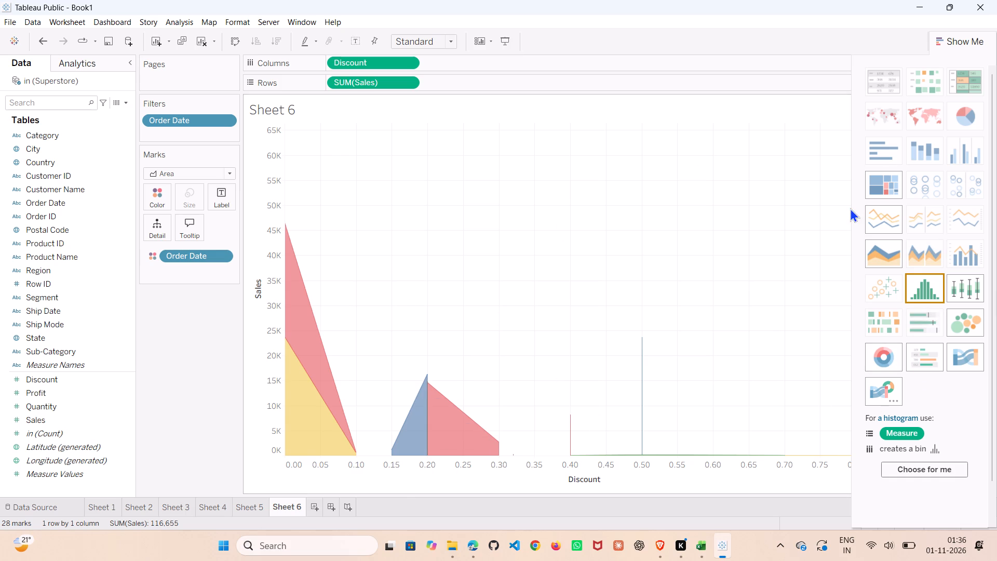
click(921, 142)
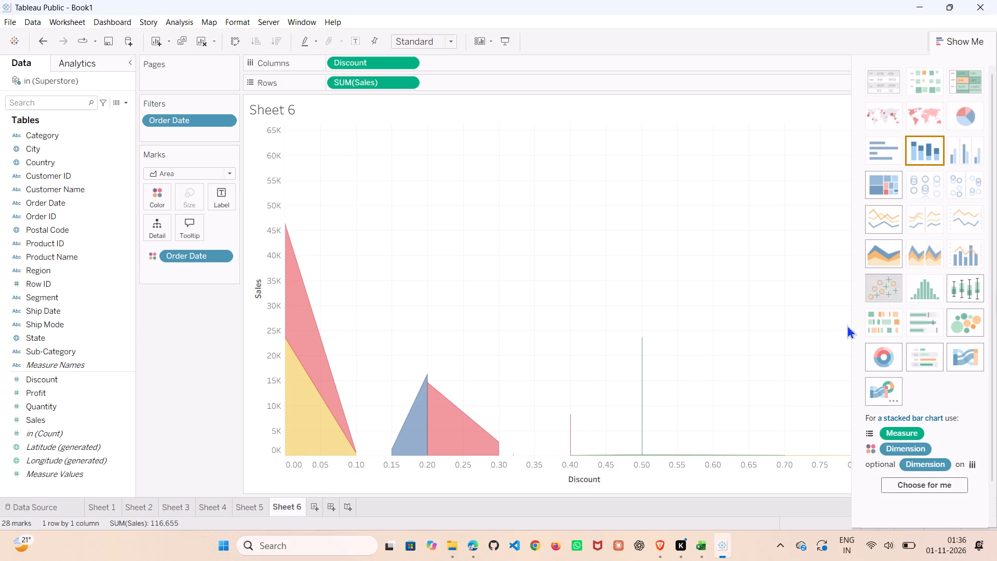
click(902, 486)
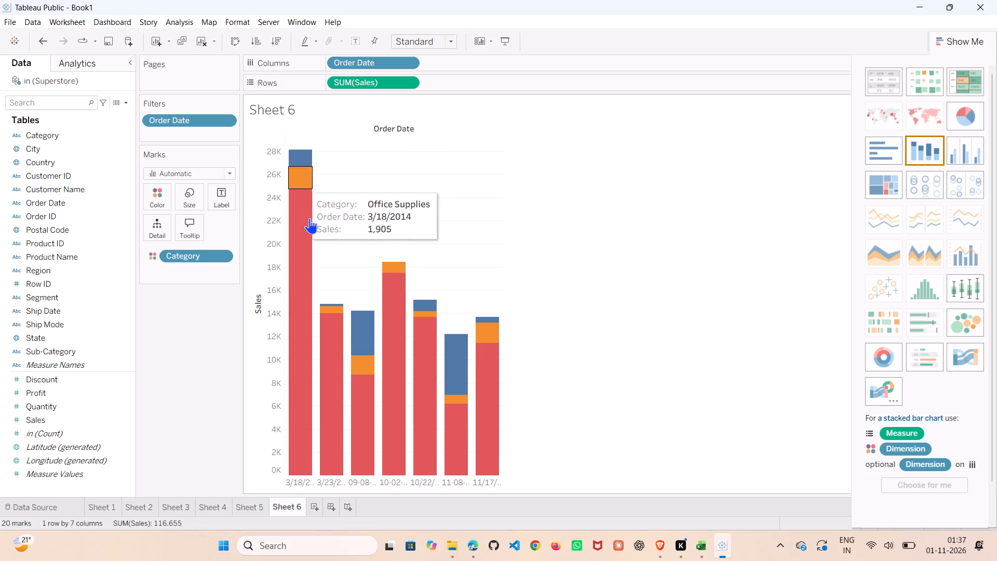
Review the visualizations on Sheets 5 back through 1, ending on Sheet 6.
click(244, 505)
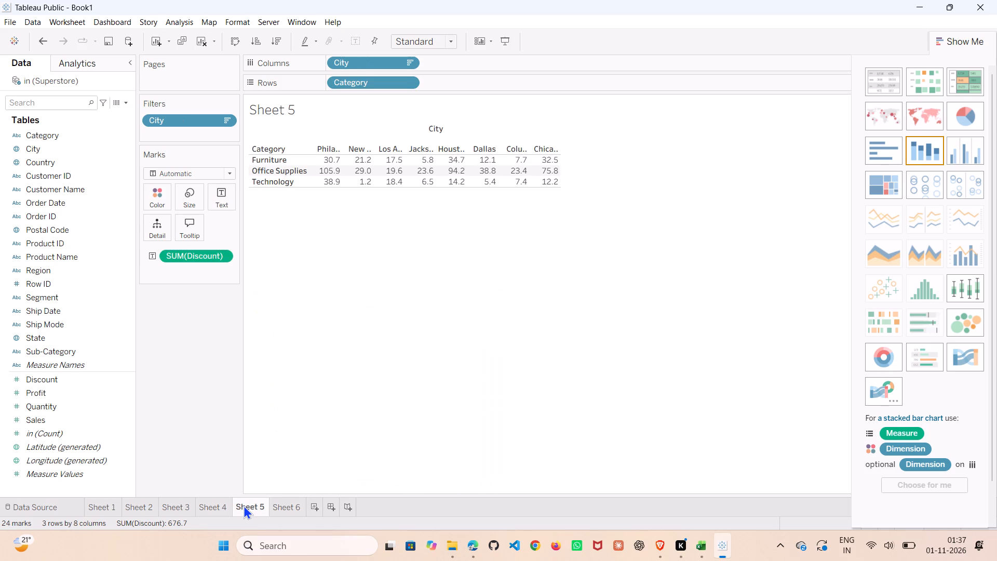
click(213, 504)
click(179, 504)
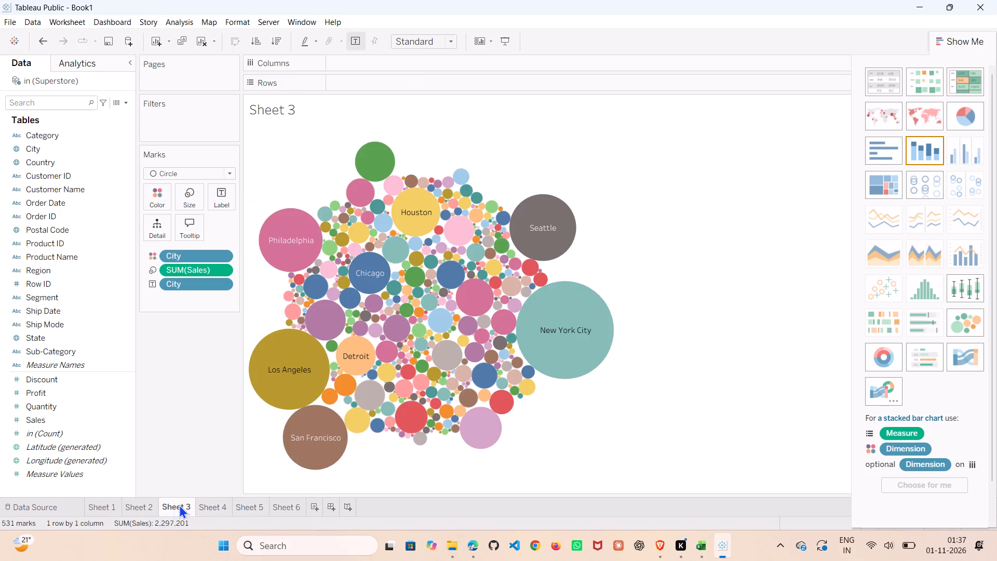
click(133, 503)
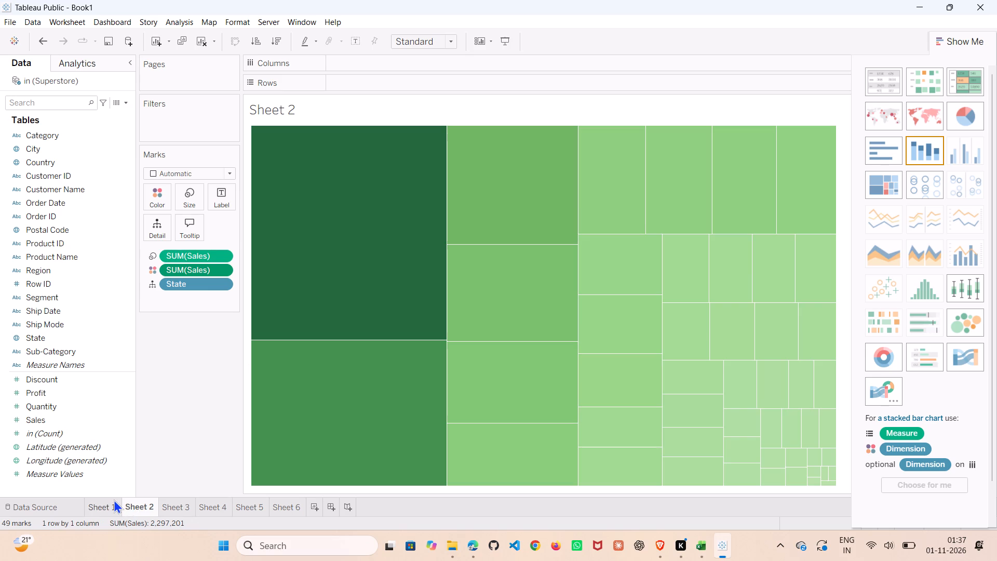
click(114, 499)
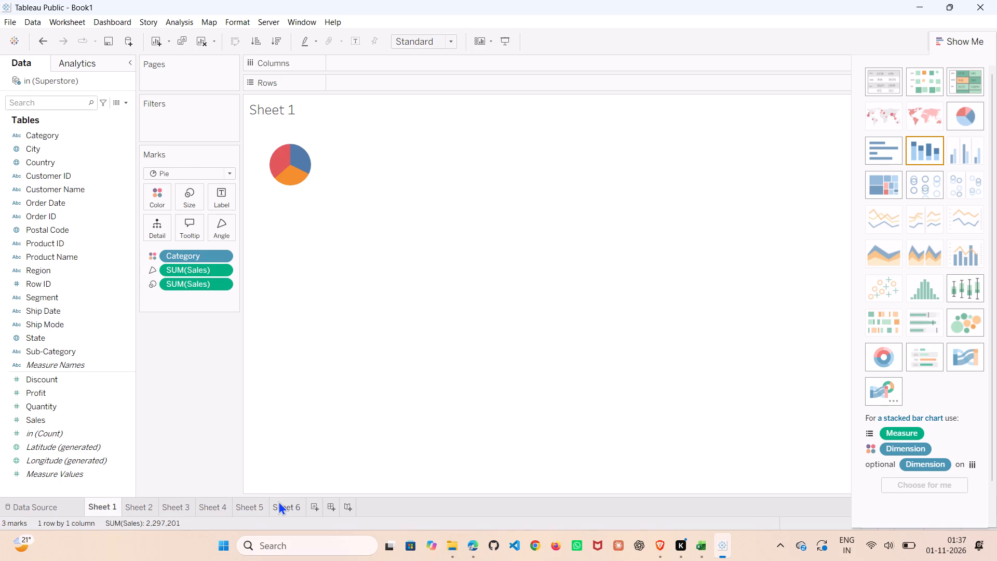
click(278, 501)
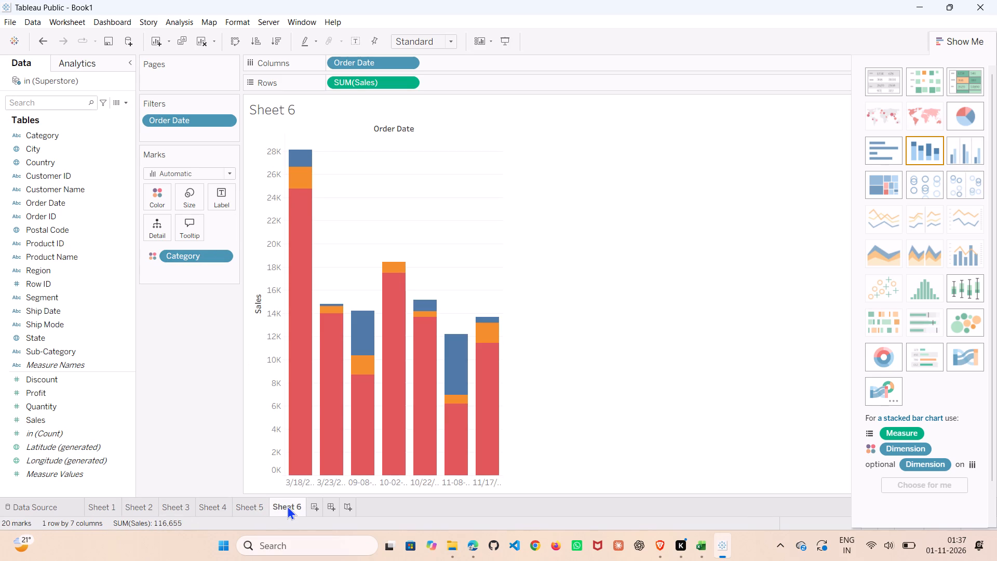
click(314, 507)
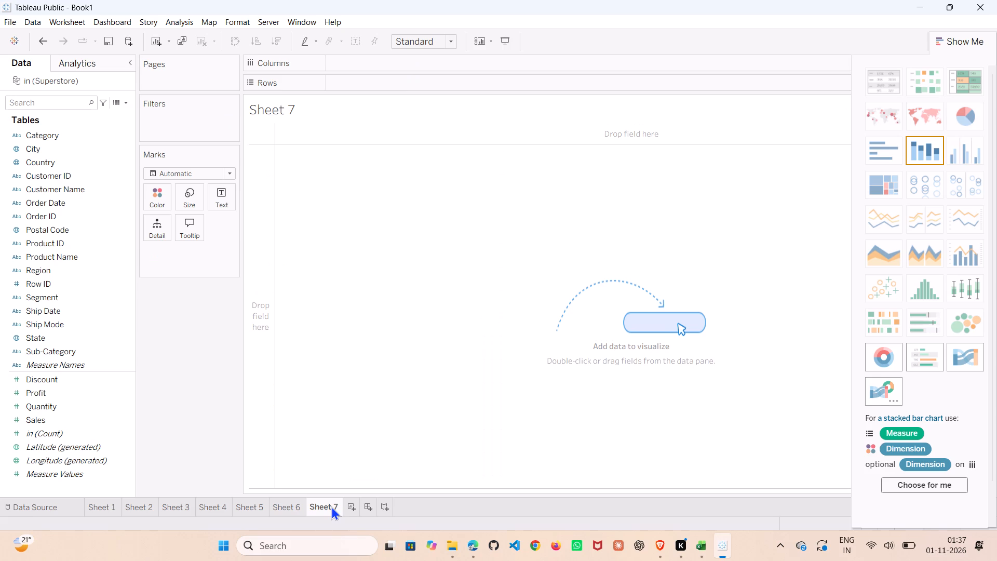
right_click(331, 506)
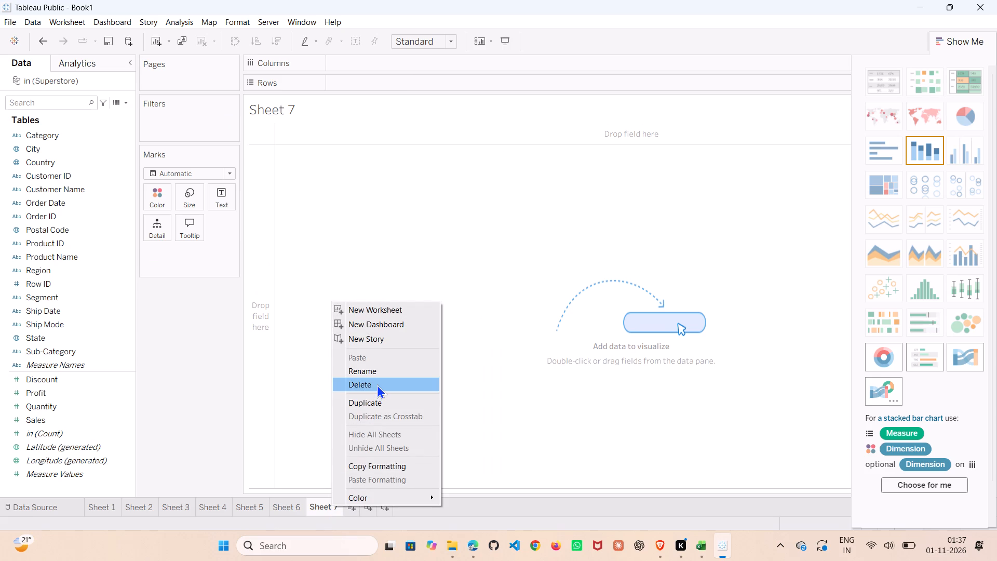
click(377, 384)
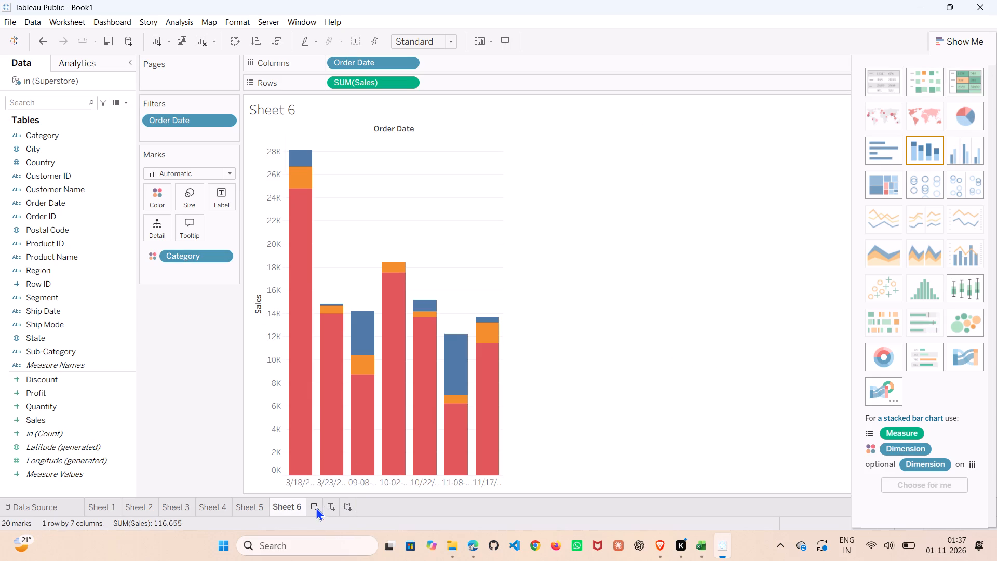
Create a new dashboard in the workbook and hide the Show Me chart suggestions.
click(329, 505)
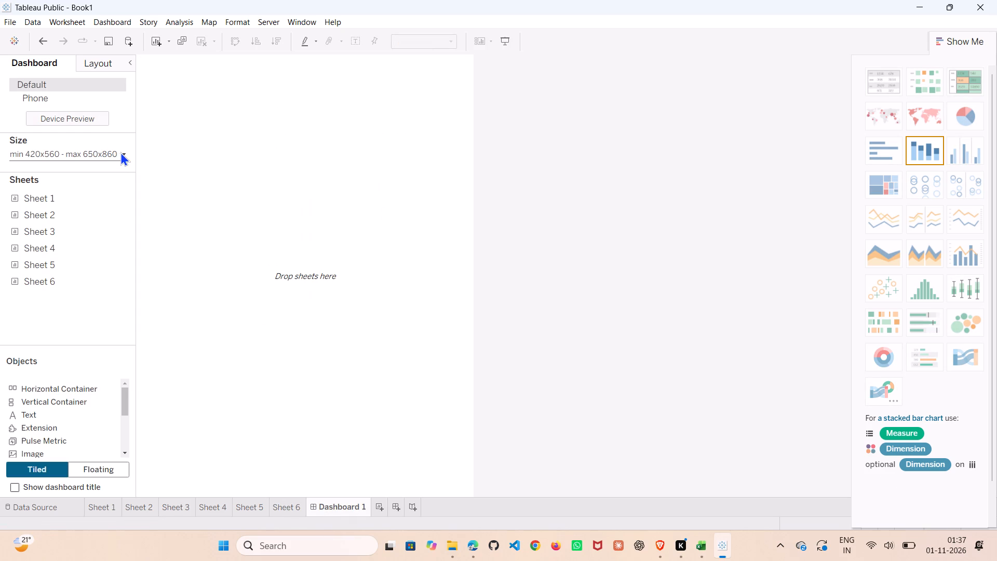
click(949, 45)
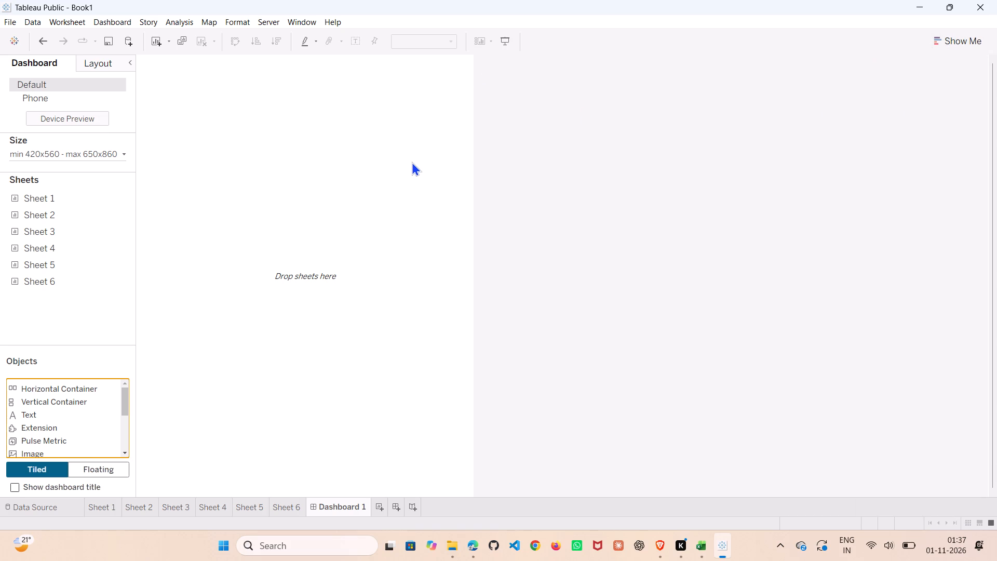
Set the dashboard's size to Automatic instead of a range.
click(119, 149)
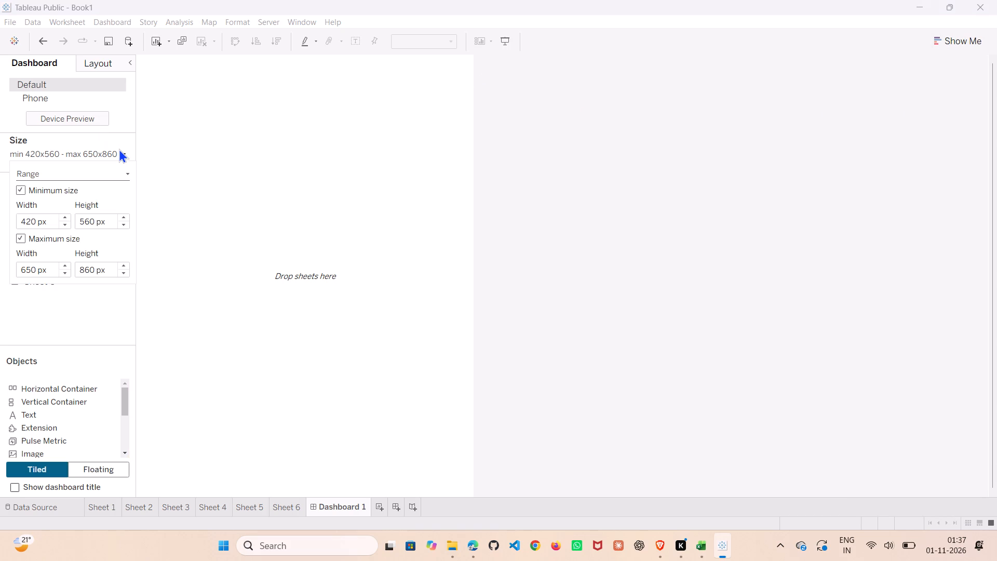
click(118, 175)
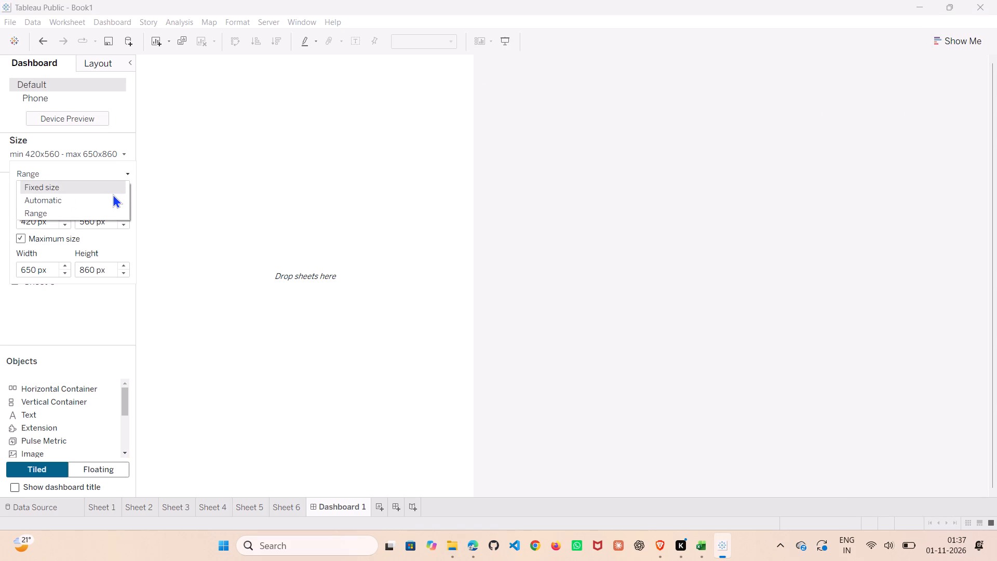
click(115, 197)
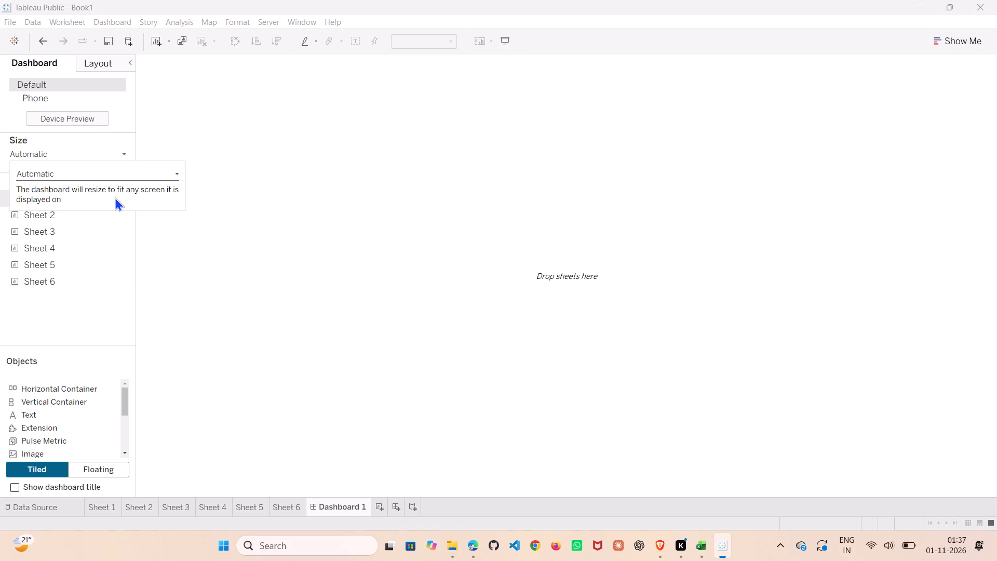
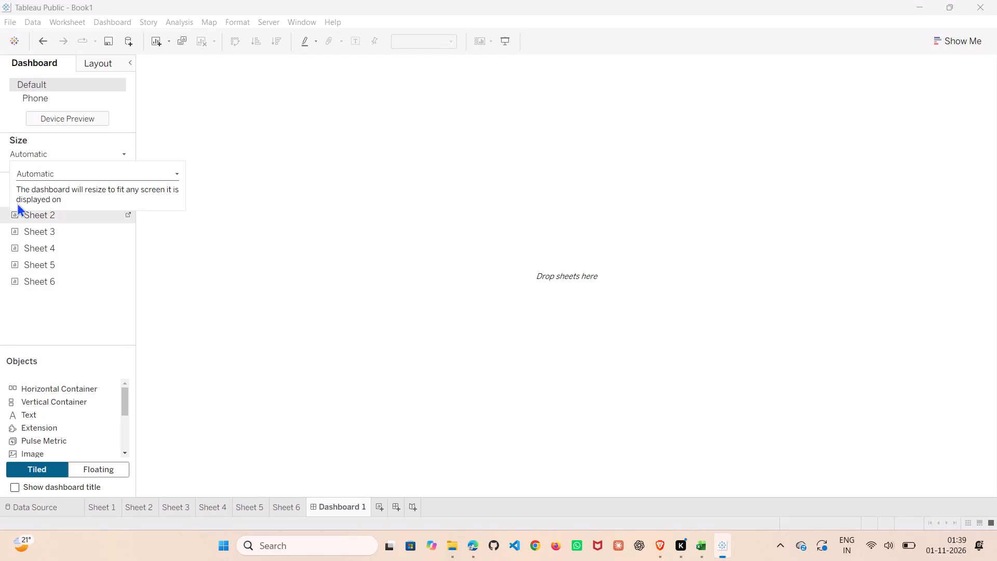
Place Sheet 2 on the empty dashboard and add Sheet 3 beside it, to the right of the treemap.
click(203, 310)
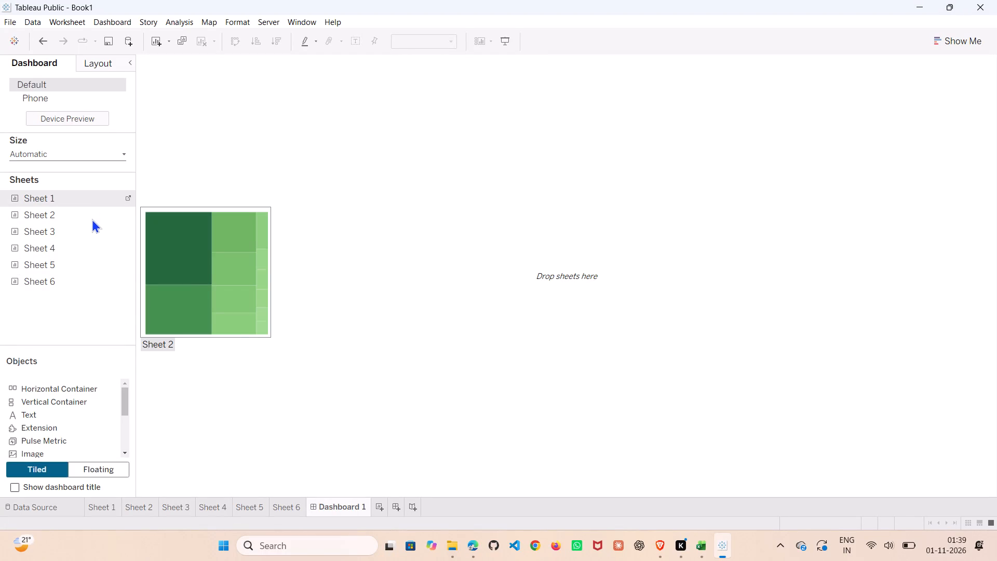
drag(87, 210, 308, 112)
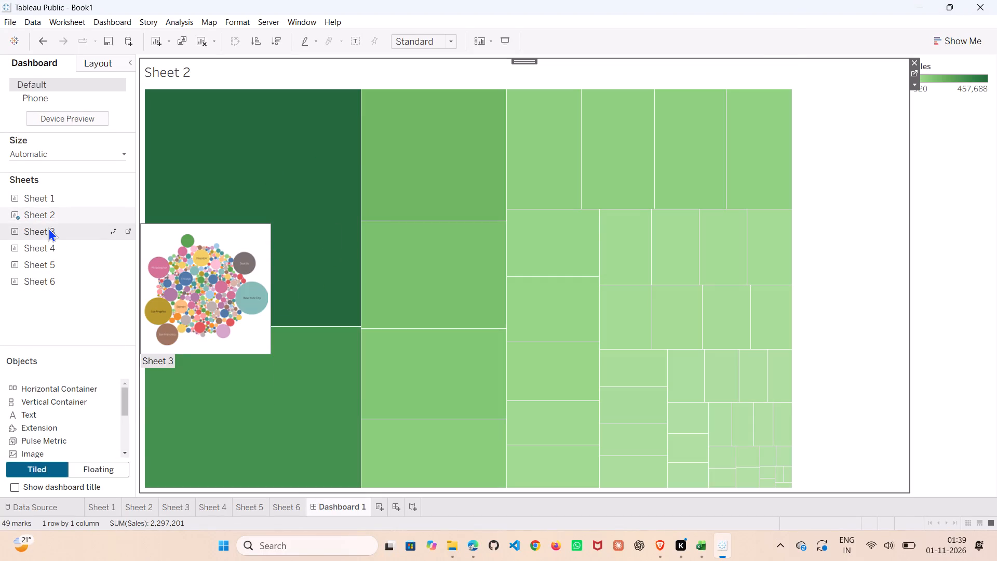
drag(48, 228, 647, 178)
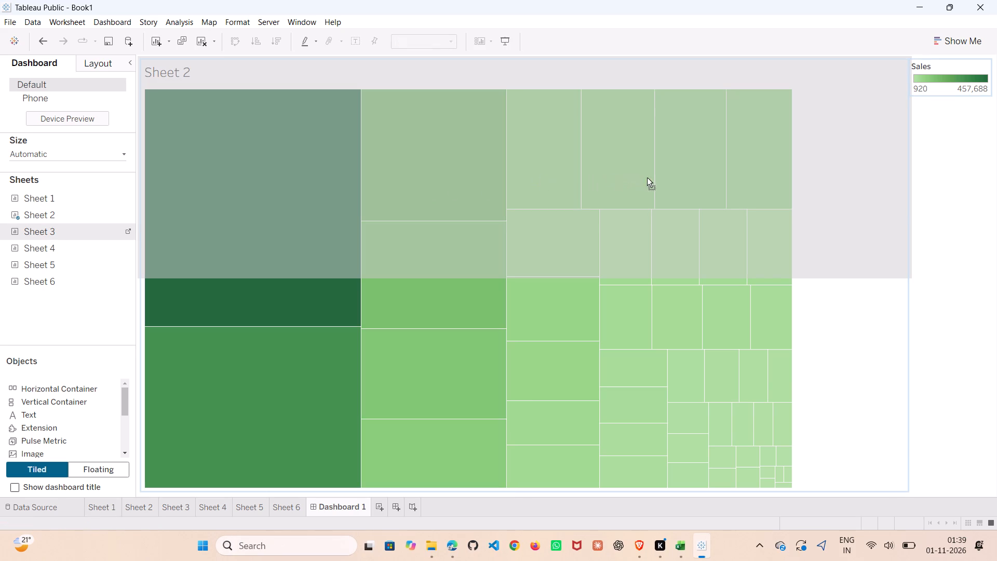
drag(647, 178, 751, 177)
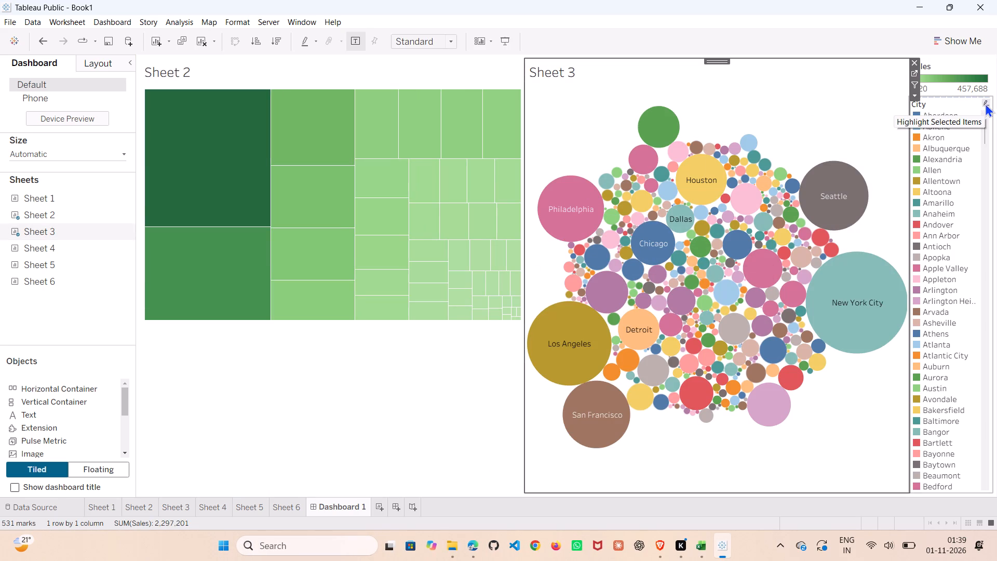
Remove the City and Sales color legends from the dashboard.
right_click(966, 102)
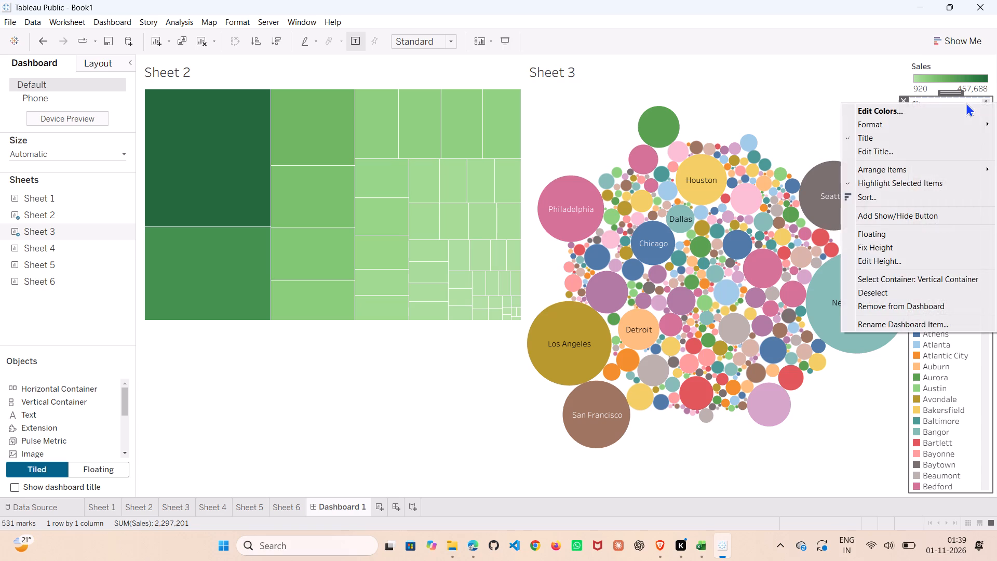
click(897, 305)
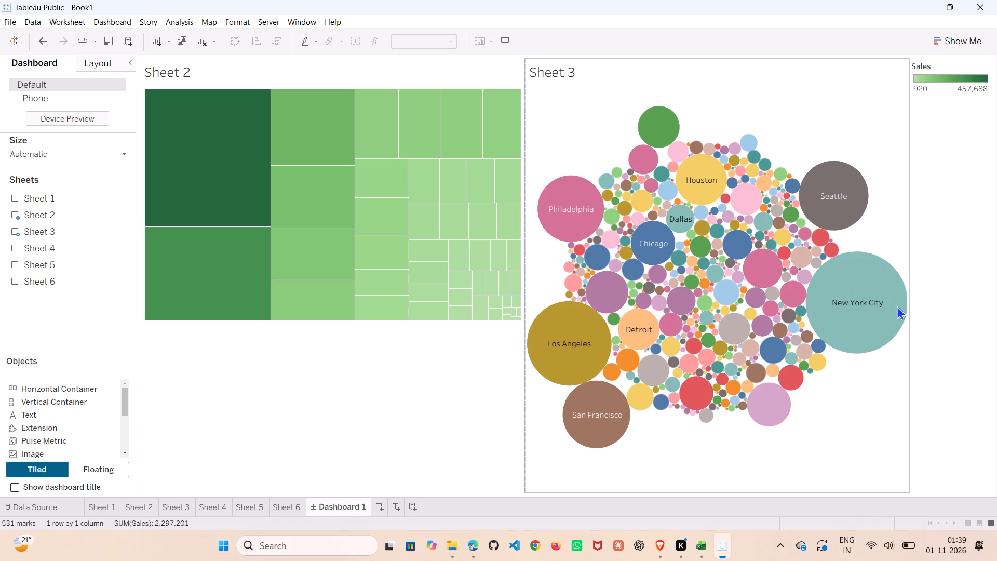
right_click(954, 65)
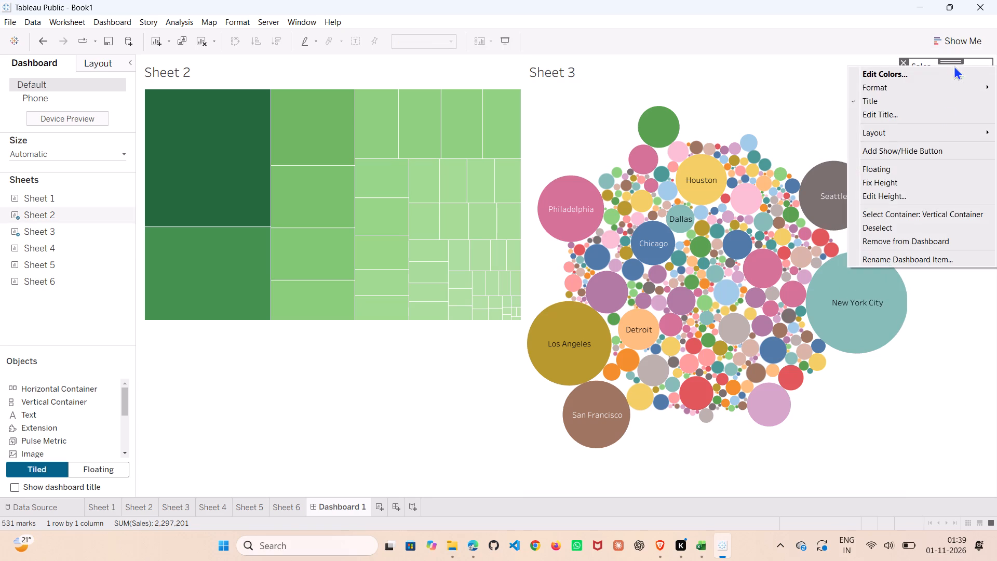
click(913, 239)
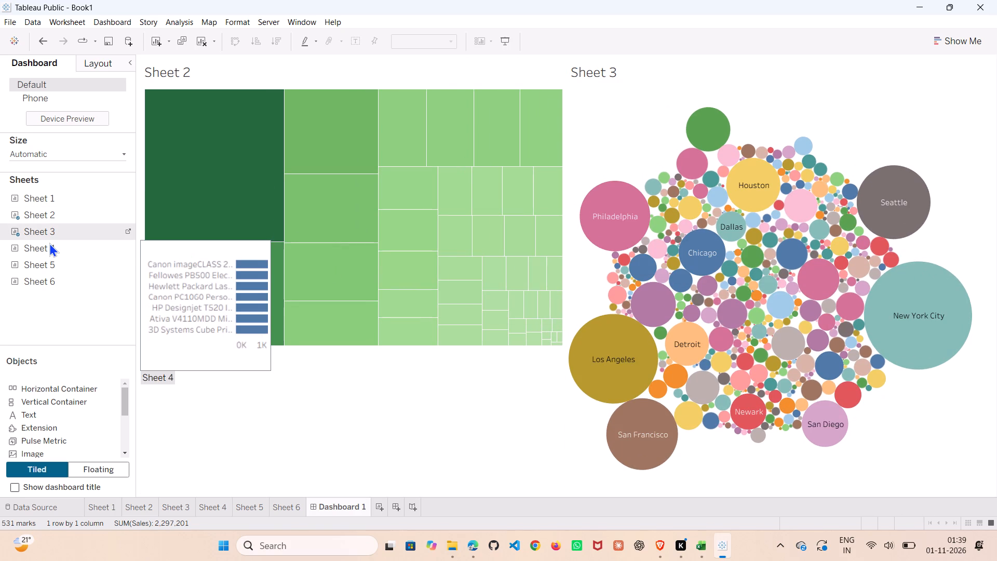
Add Sheet 4 to the dashboard below Sheet 2, and Sheet 6 below Sheet 3.
drag(49, 243, 314, 400)
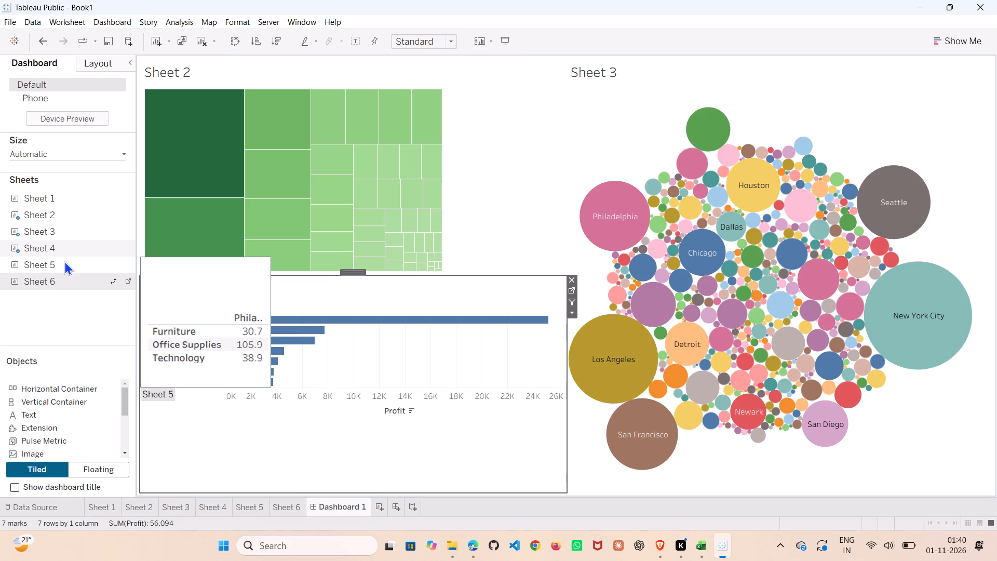
drag(60, 278, 538, 322)
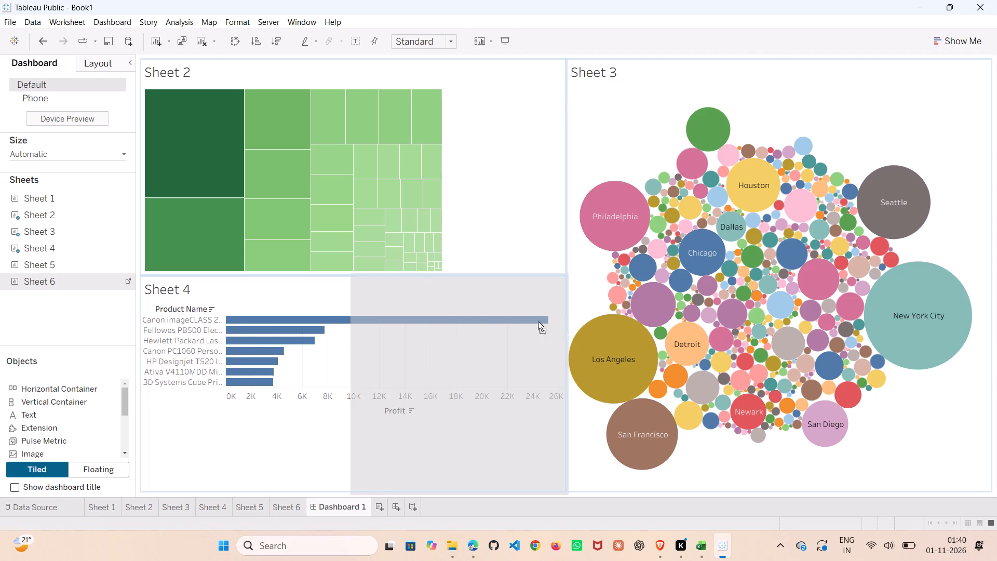
drag(538, 322, 729, 322)
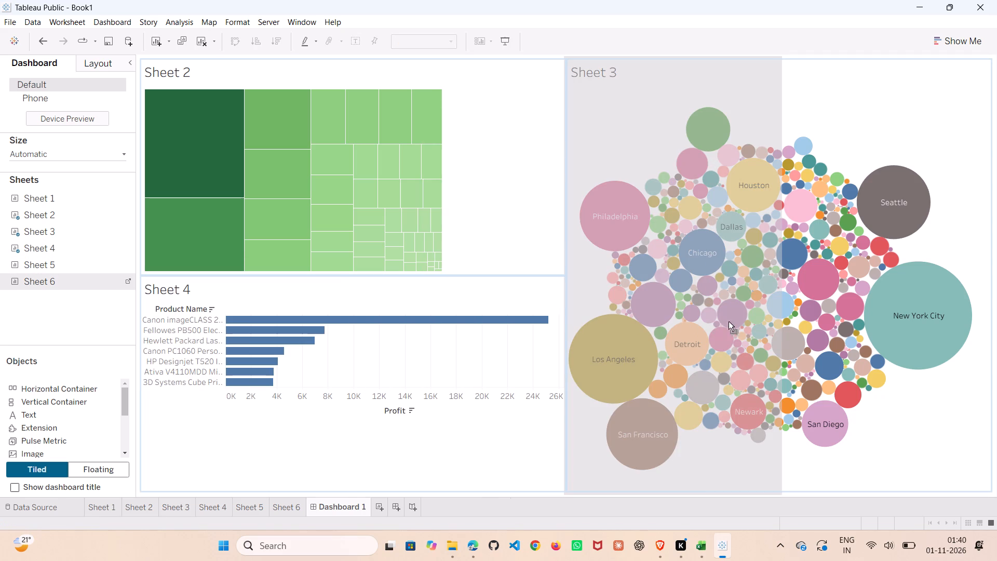
drag(729, 322, 785, 322)
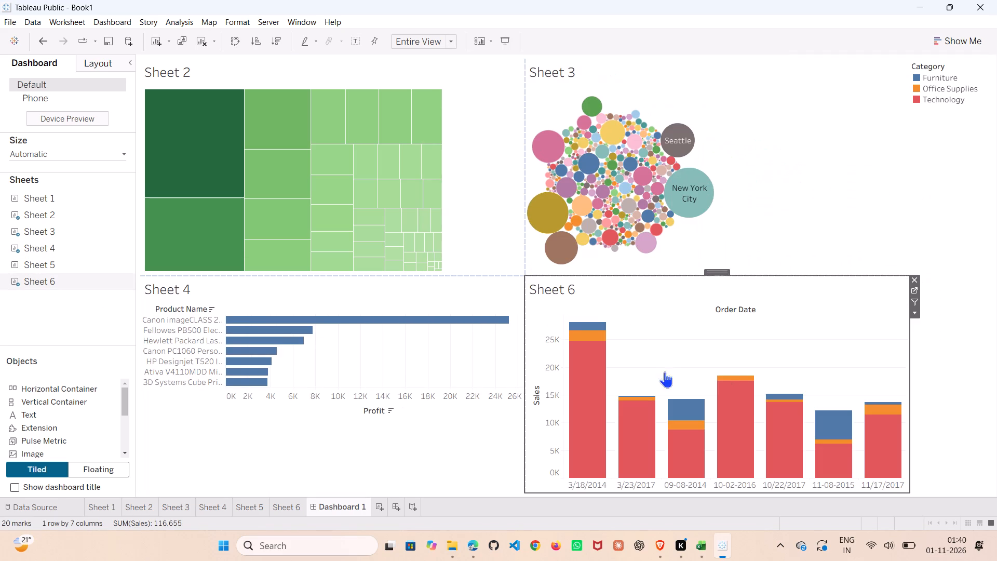
Remove the Category color legend from the dashboard.
right_click(952, 65)
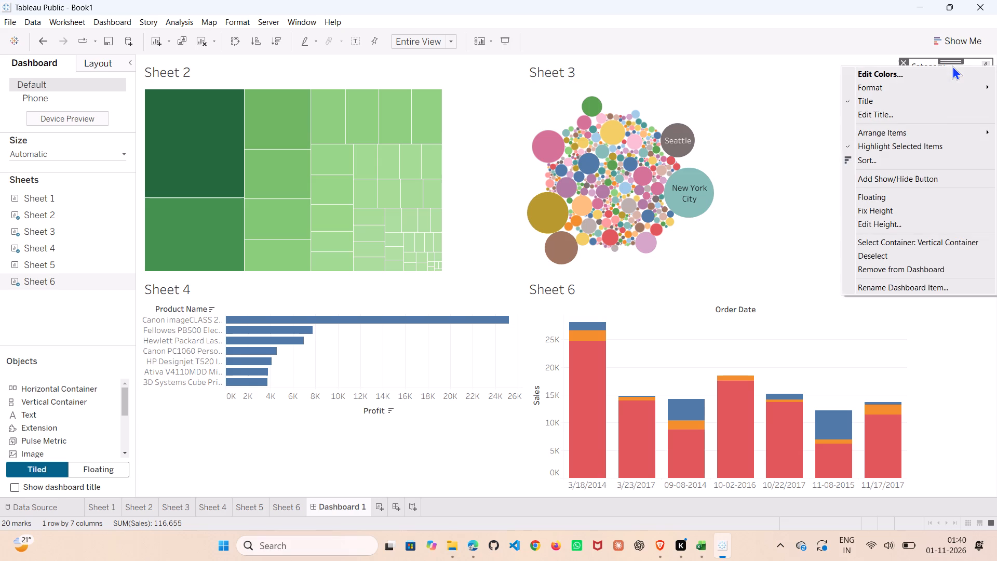
click(908, 265)
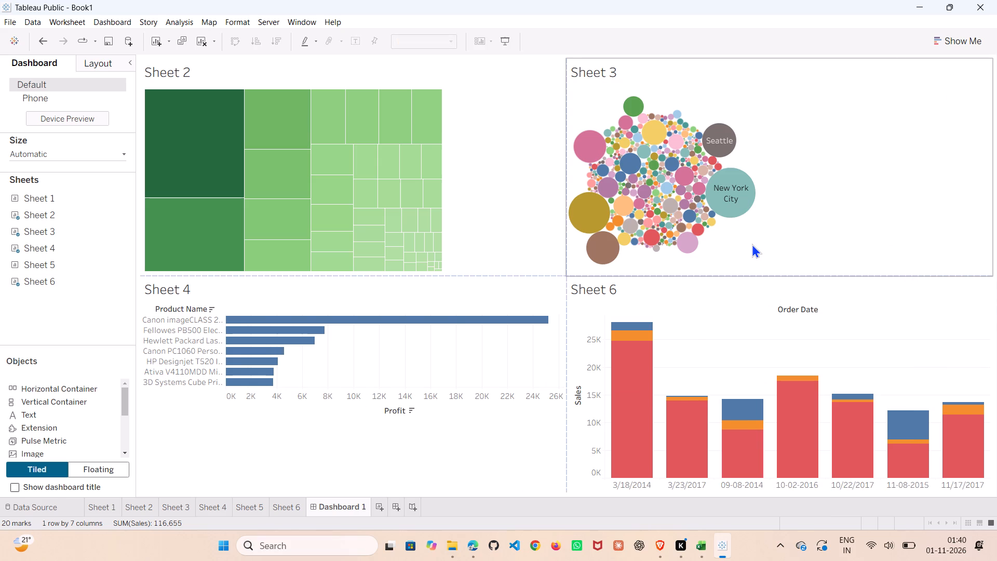
Set the fit of the Sheet 3 bubble chart on the dashboard to Entire View.
click(583, 82)
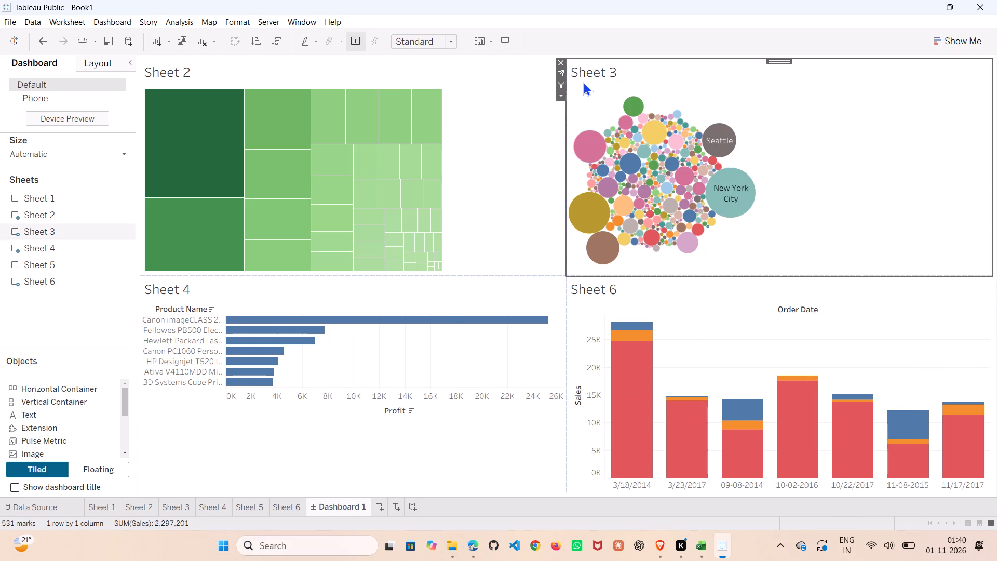
click(560, 94)
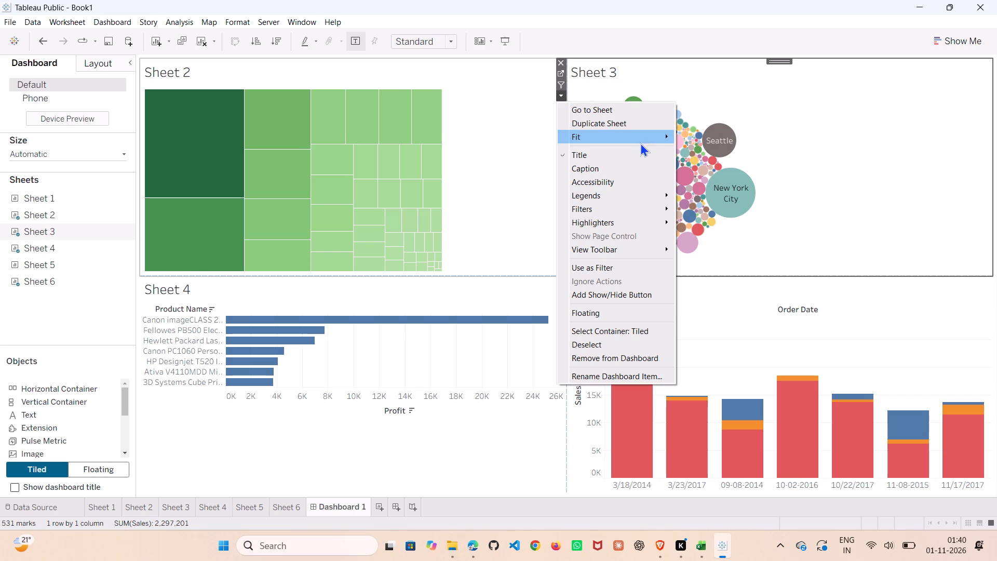
click(703, 177)
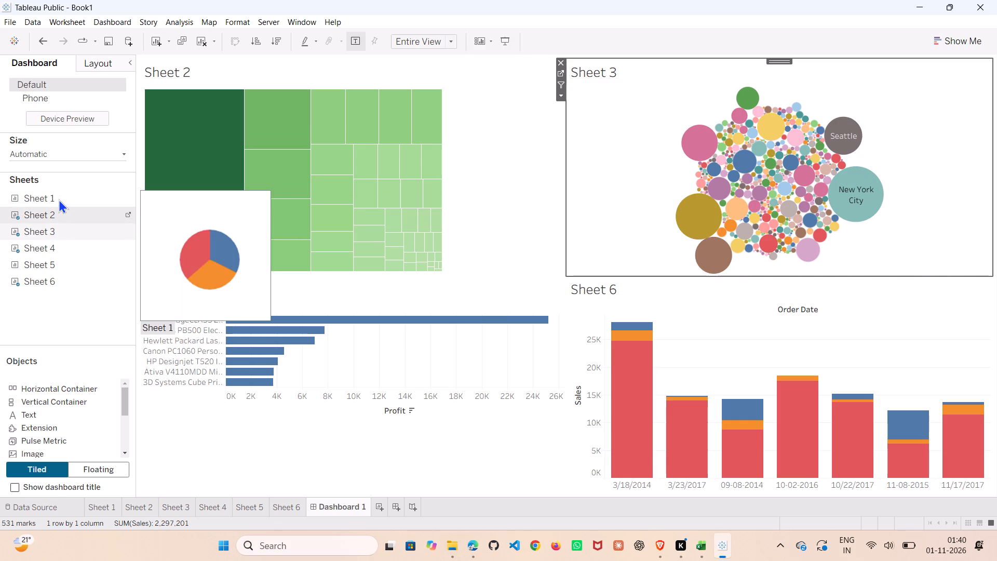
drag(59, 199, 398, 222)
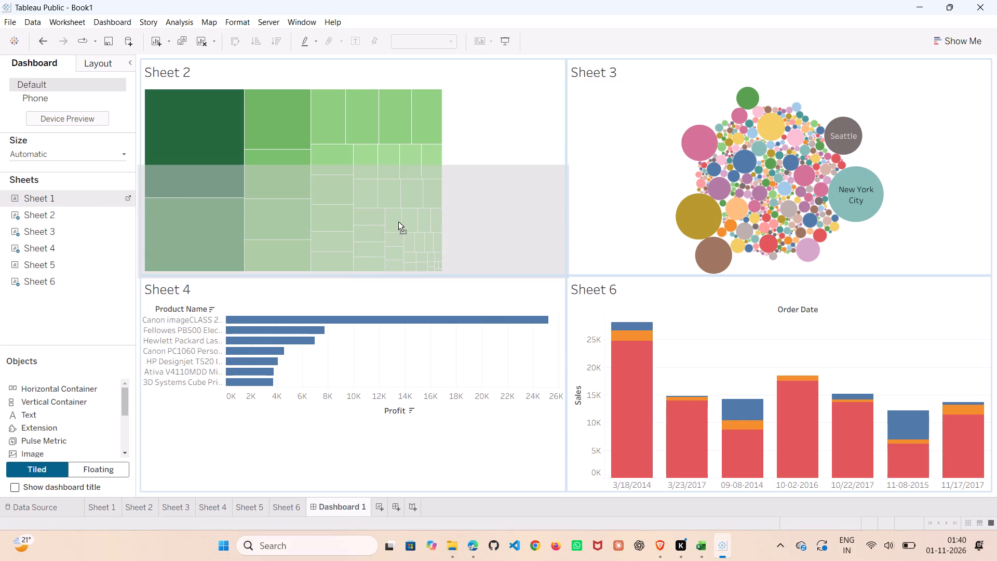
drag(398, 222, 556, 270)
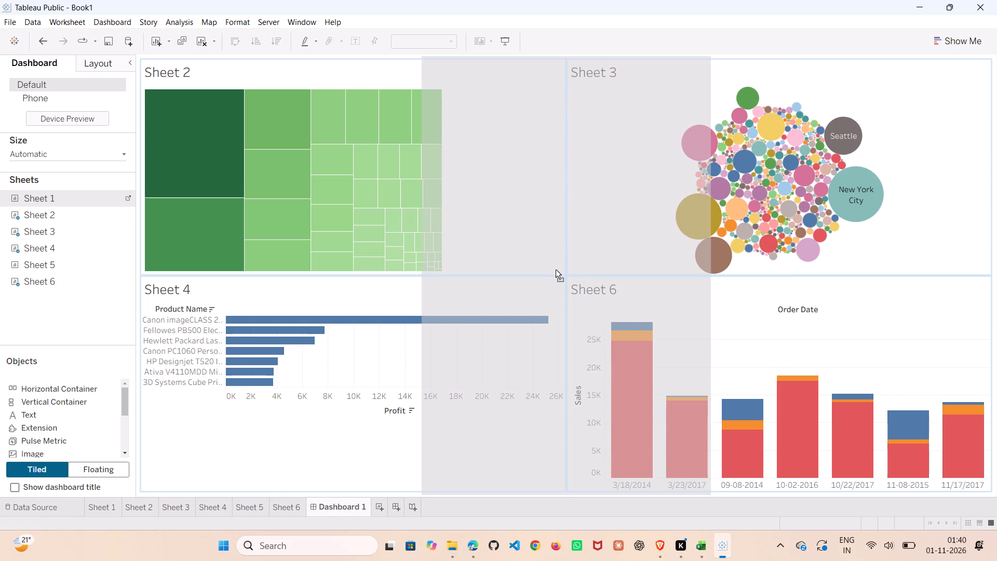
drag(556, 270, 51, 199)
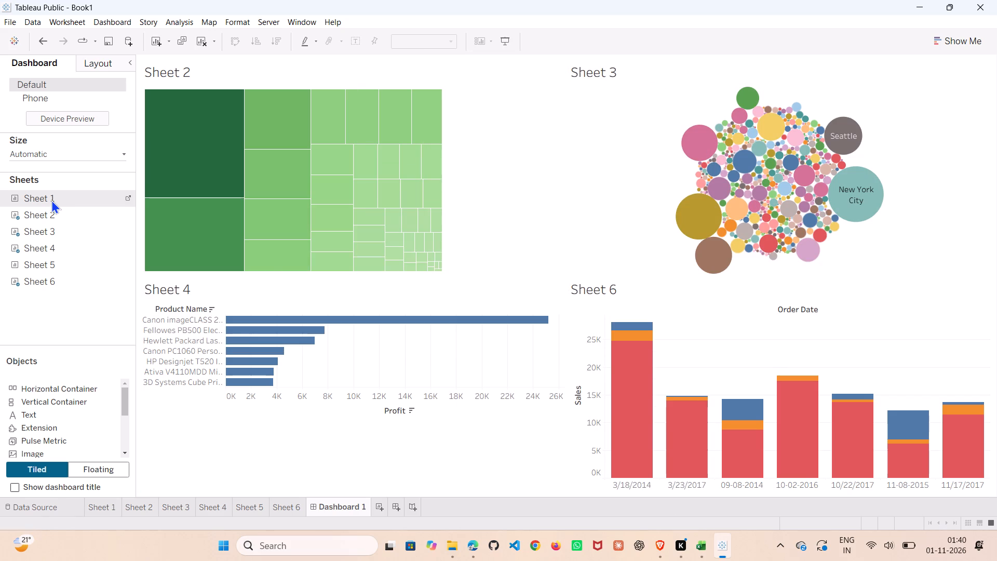
Add Sheet 5 to the dashboard above Sheet 2, and Sheet 1 to the right of Sheet 2.
drag(52, 261, 204, 142)
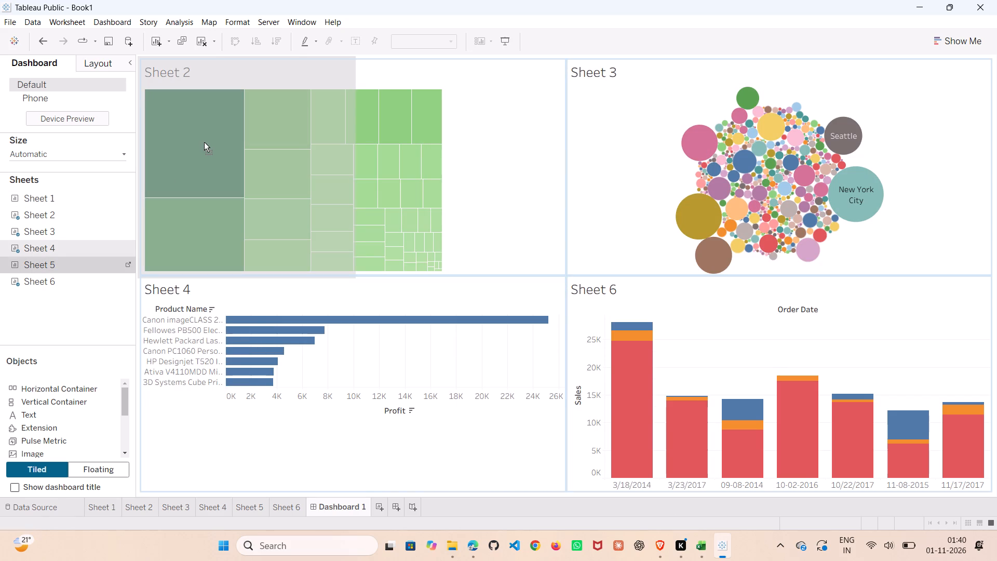
drag(204, 142, 201, 77)
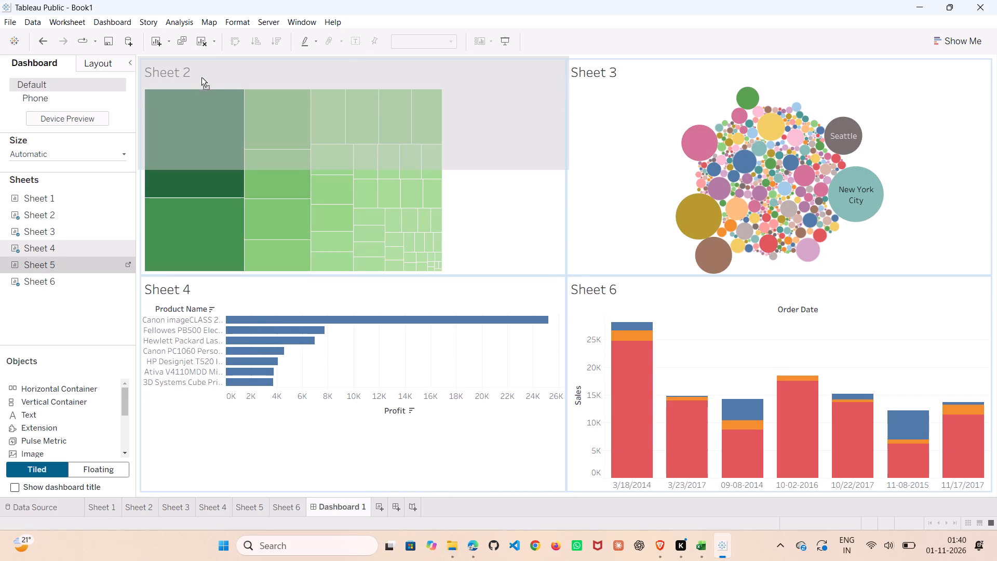
drag(201, 77, 203, 81)
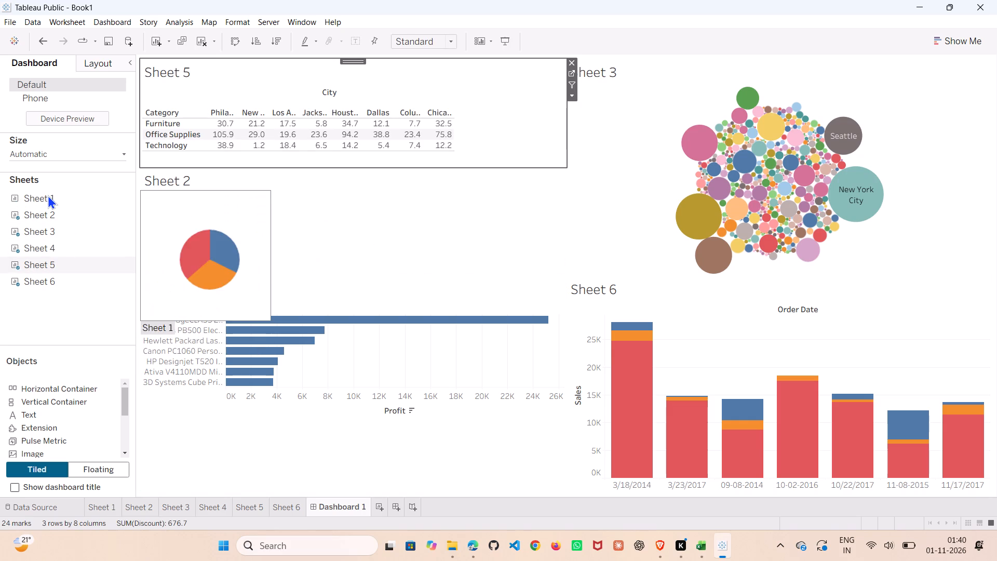
drag(48, 195, 422, 222)
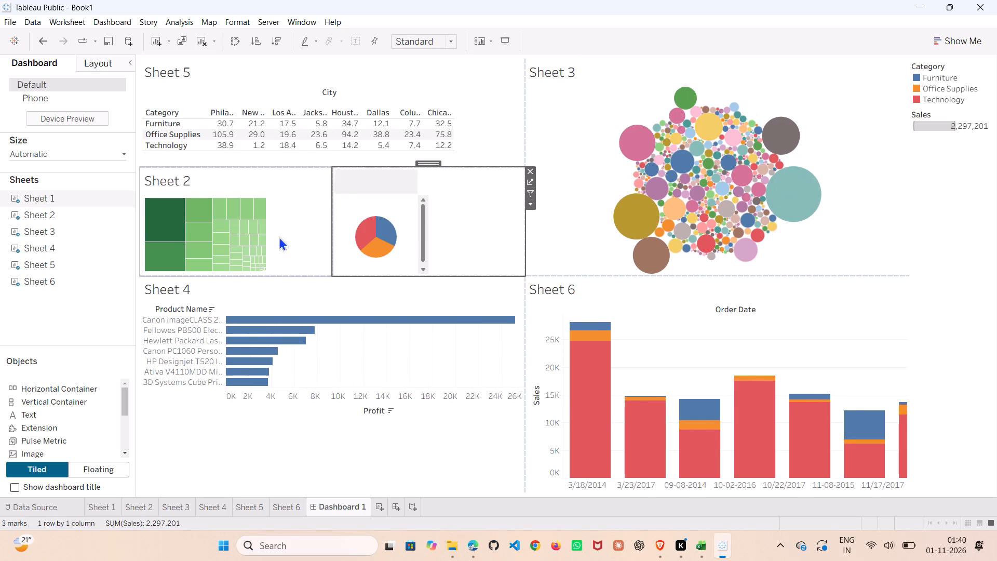
Relocate Sheet 2 by removing it from beside Sheet 1 and adding it again directly above Sheet 4.
drag(281, 234, 300, 356)
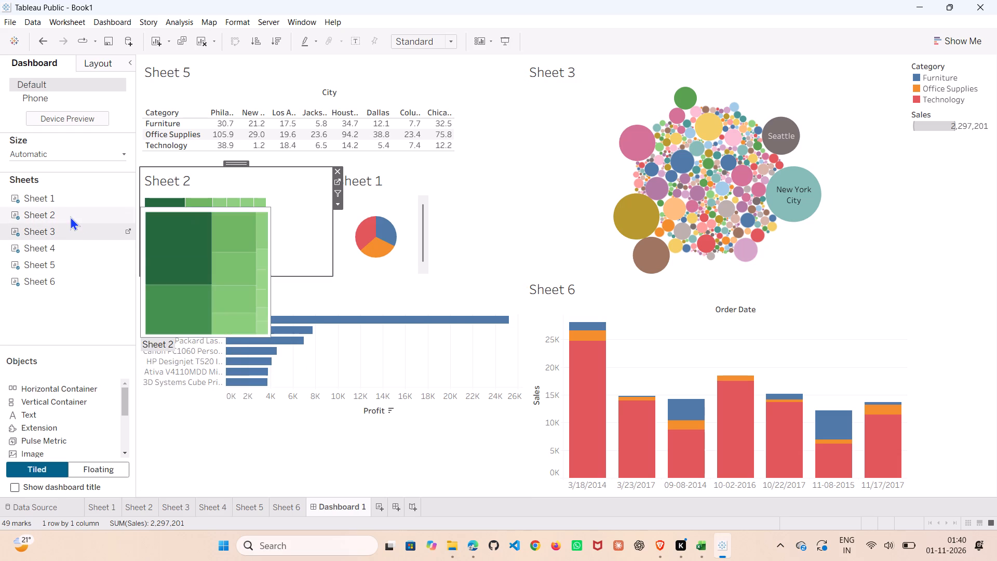
drag(70, 216, 283, 356)
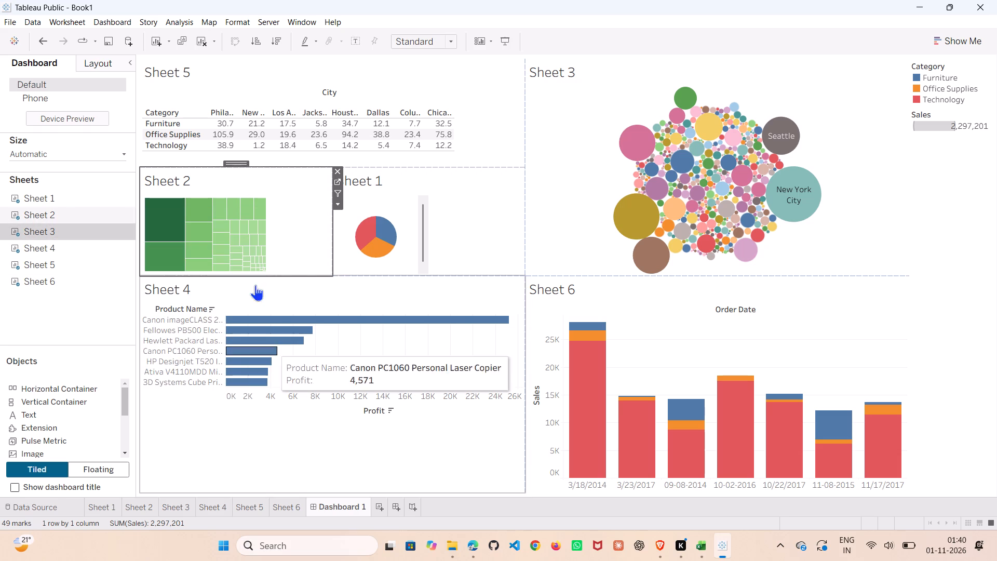
click(334, 171)
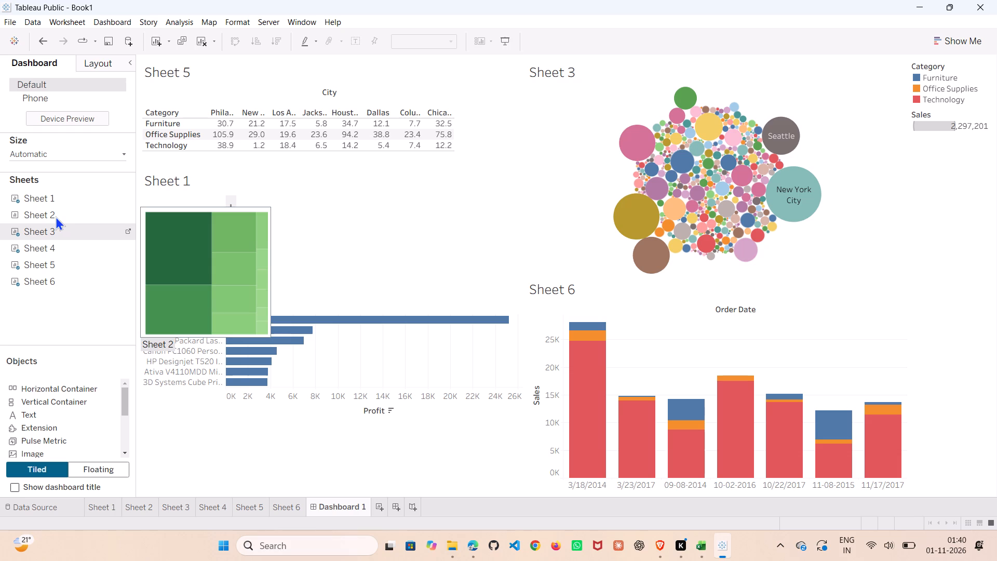
drag(56, 216, 335, 369)
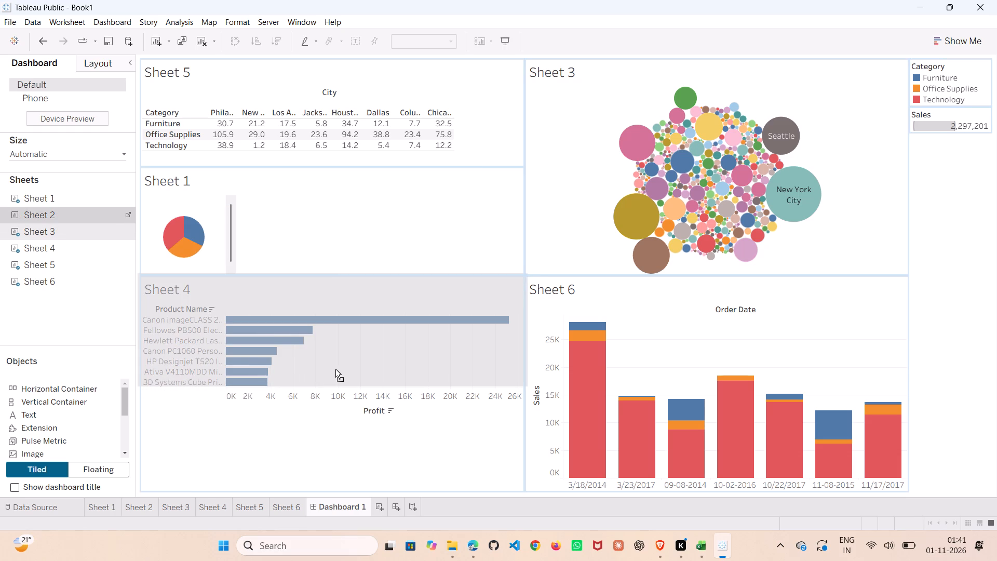
drag(335, 369, 335, 382)
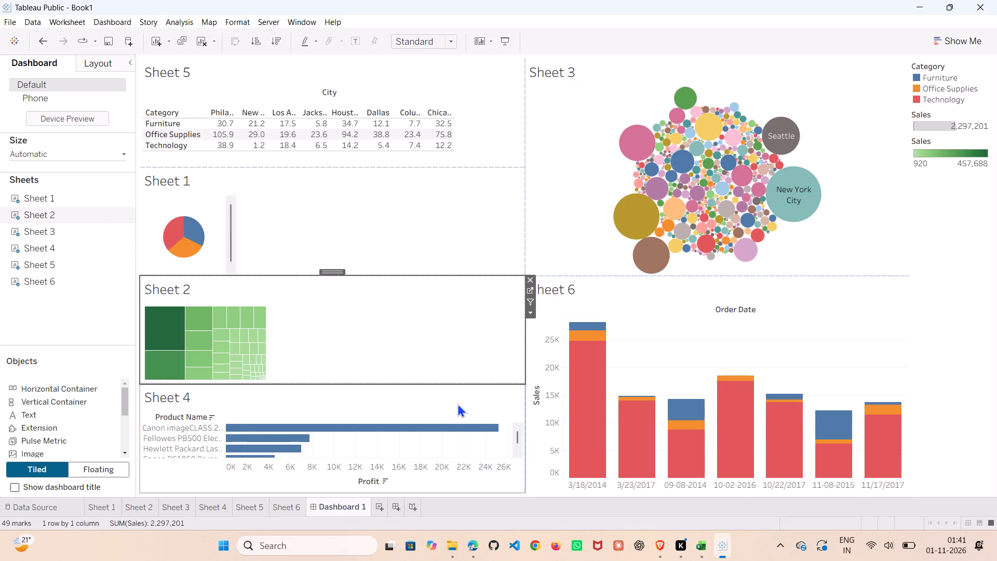
Relocate Sheet 4 by removing it from below Sheet 2 and adding it again to the right of Sheet 1.
click(504, 404)
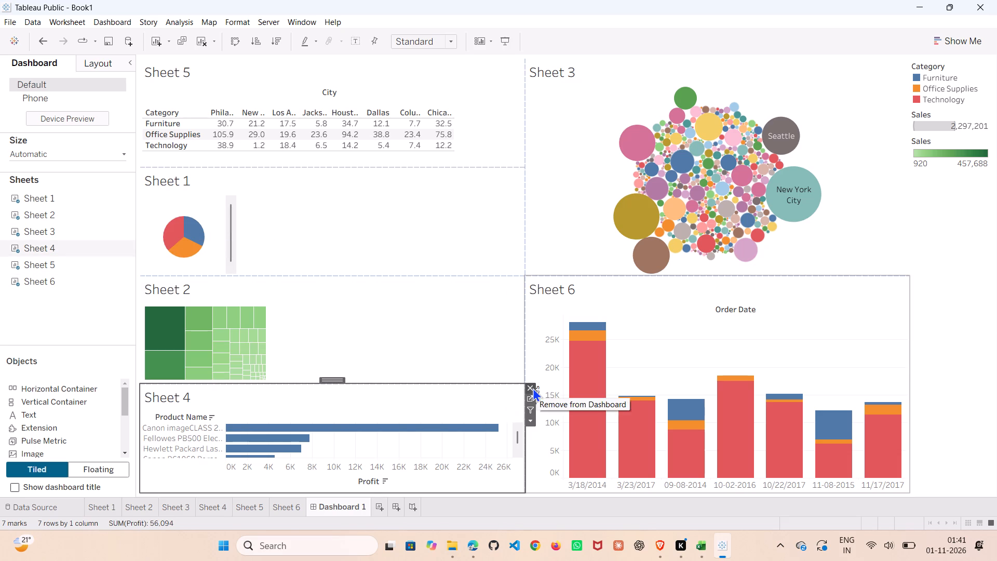
click(532, 388)
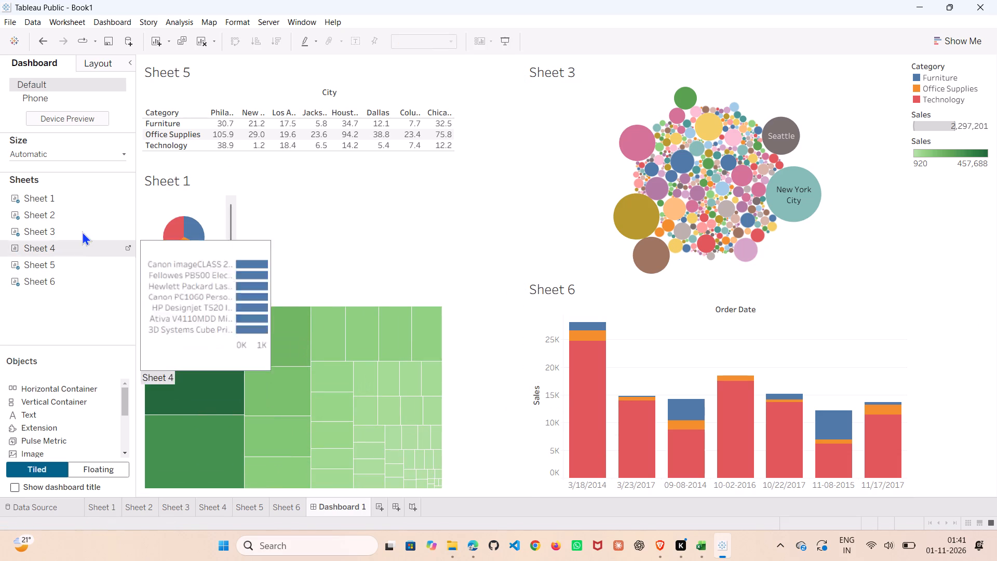
drag(53, 245, 182, 235)
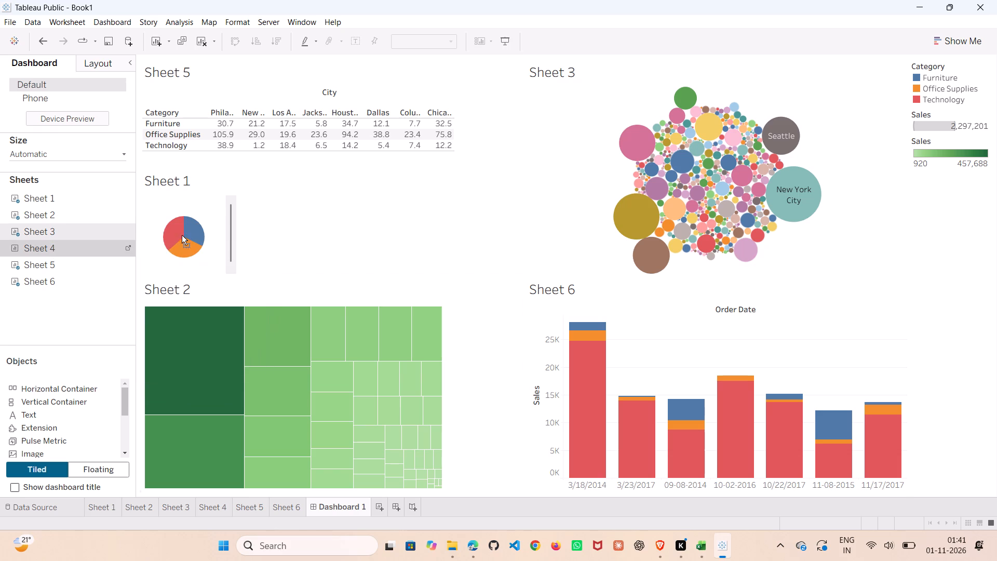
drag(182, 235, 363, 221)
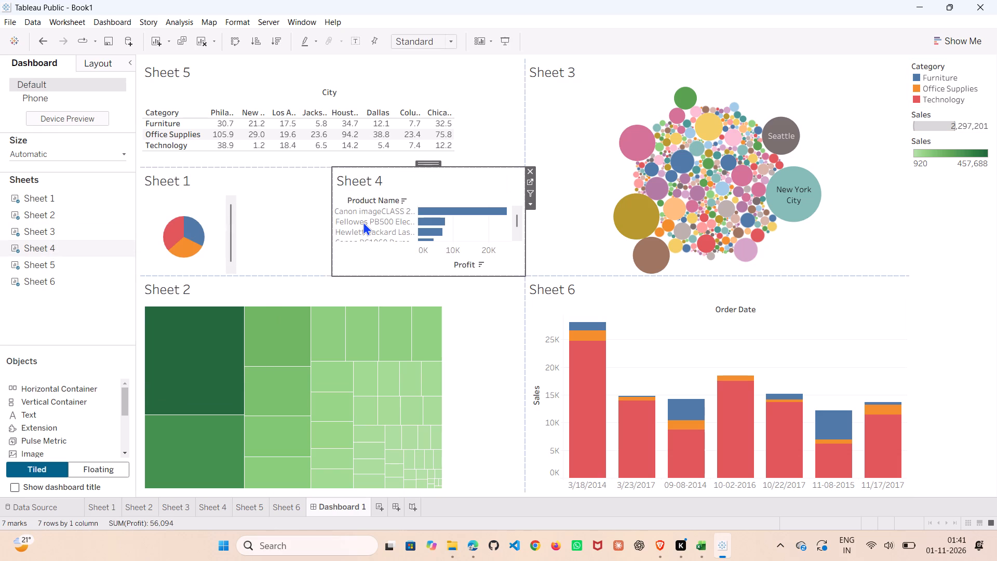
Narrow the Sheet 1 pie chart tile to give the adjacent Sheet 4 bar chart more width.
drag(332, 220, 274, 217)
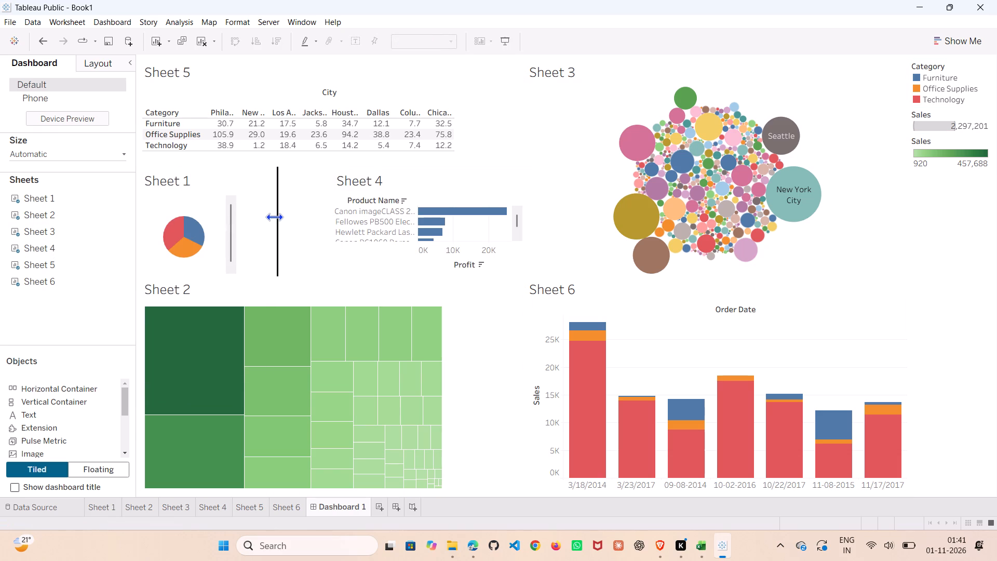
drag(274, 217, 274, 216)
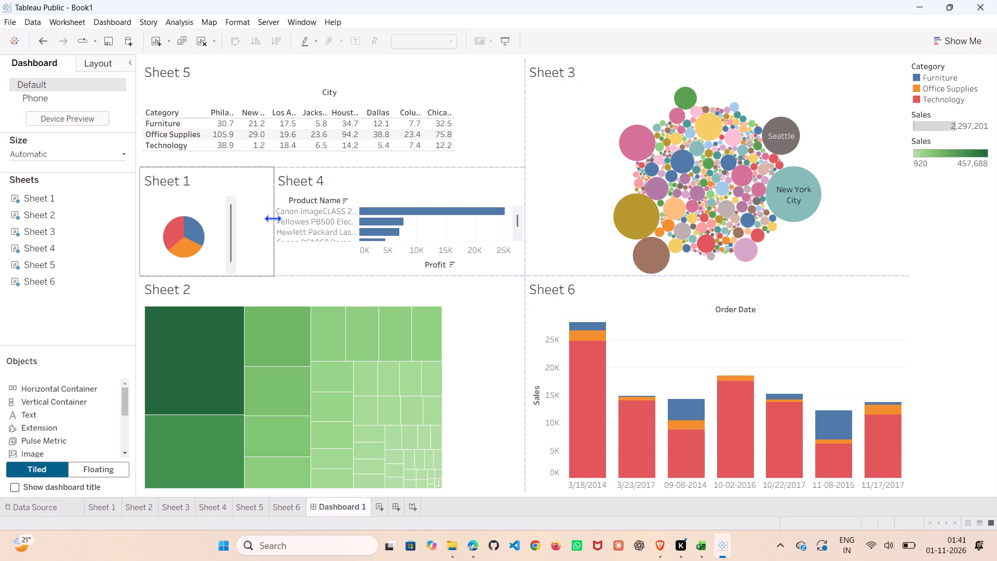
Narrow the Sheet 1 pie chart tile further so the adjacent Sheet 4 bar chart becomes wider.
drag(274, 218, 247, 217)
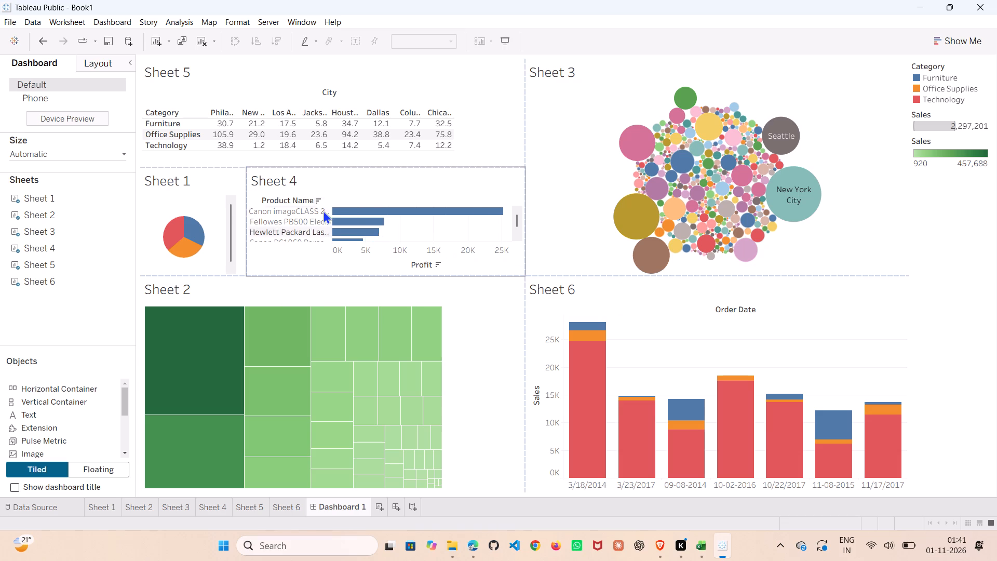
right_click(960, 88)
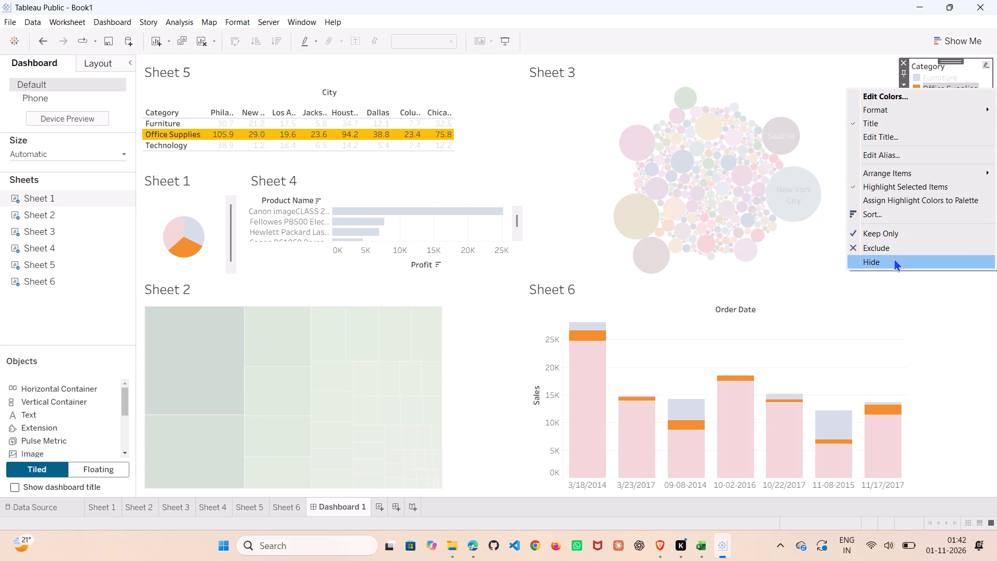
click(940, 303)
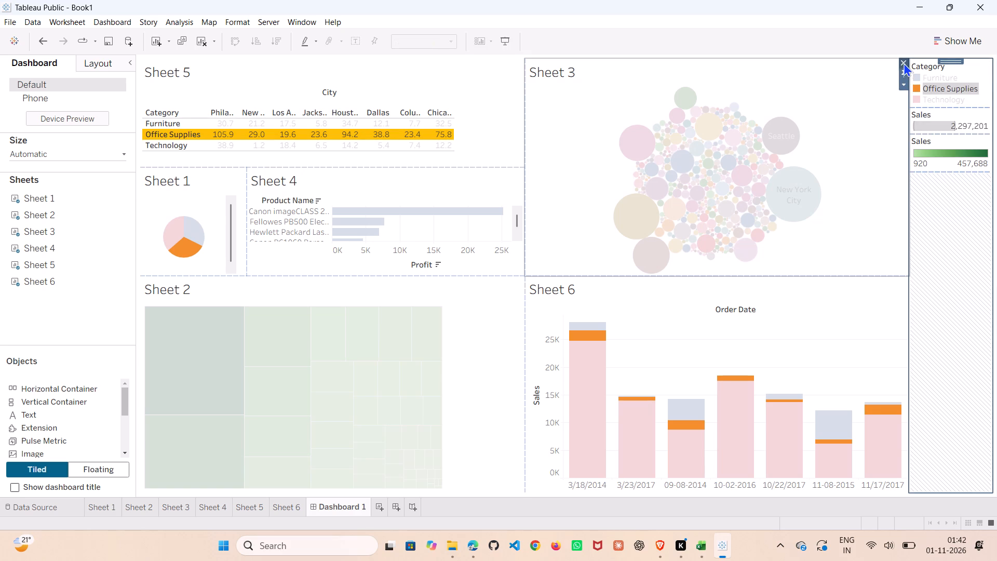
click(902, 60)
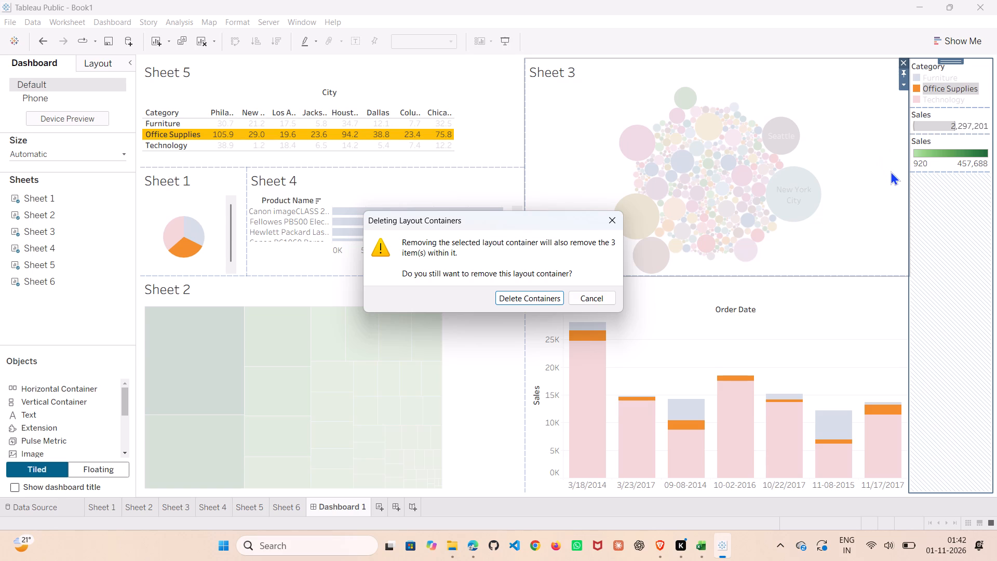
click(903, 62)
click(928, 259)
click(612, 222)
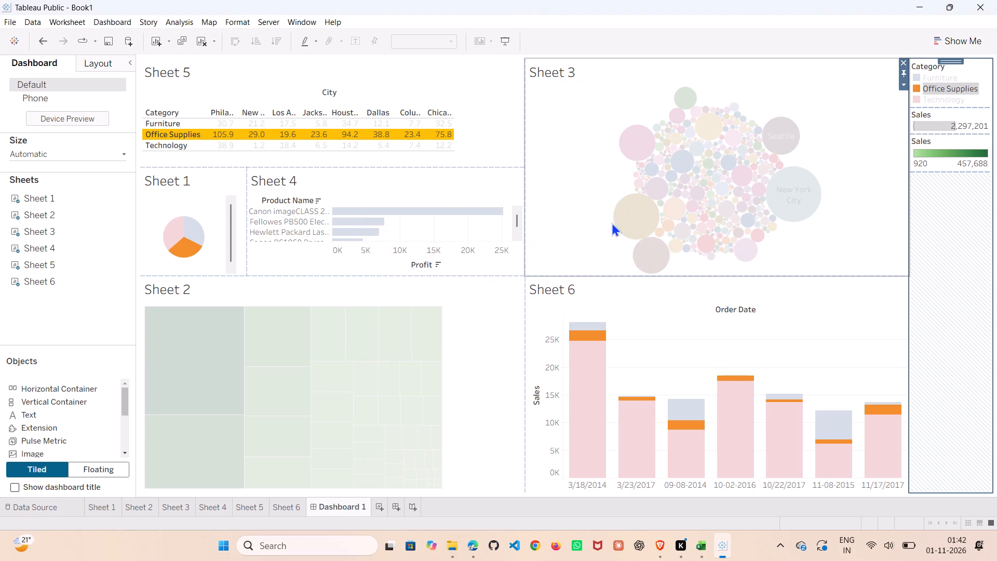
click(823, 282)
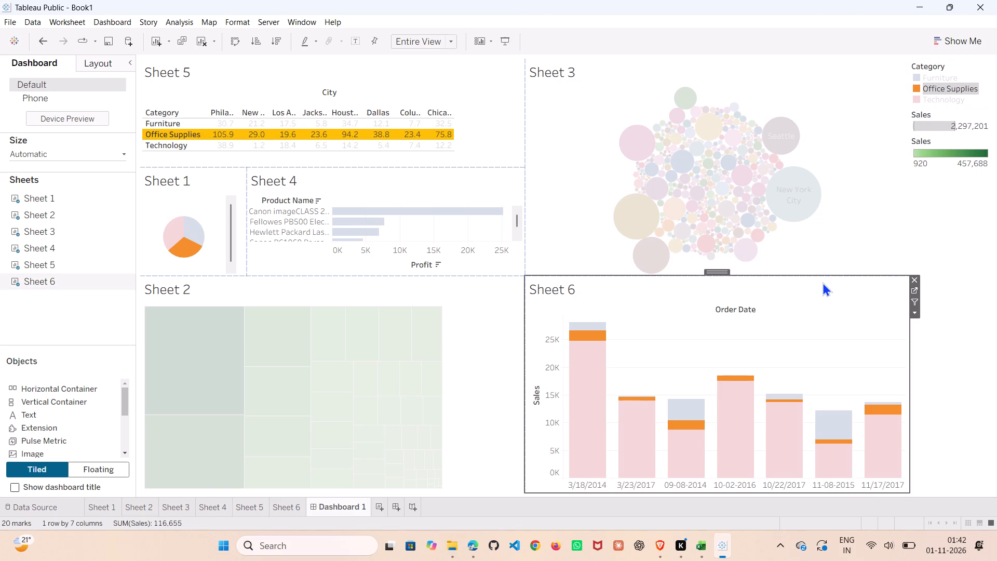
Remove the Sales color legend, the Category legend and the Sales size legend from the dashboard individually.
click(939, 190)
click(947, 145)
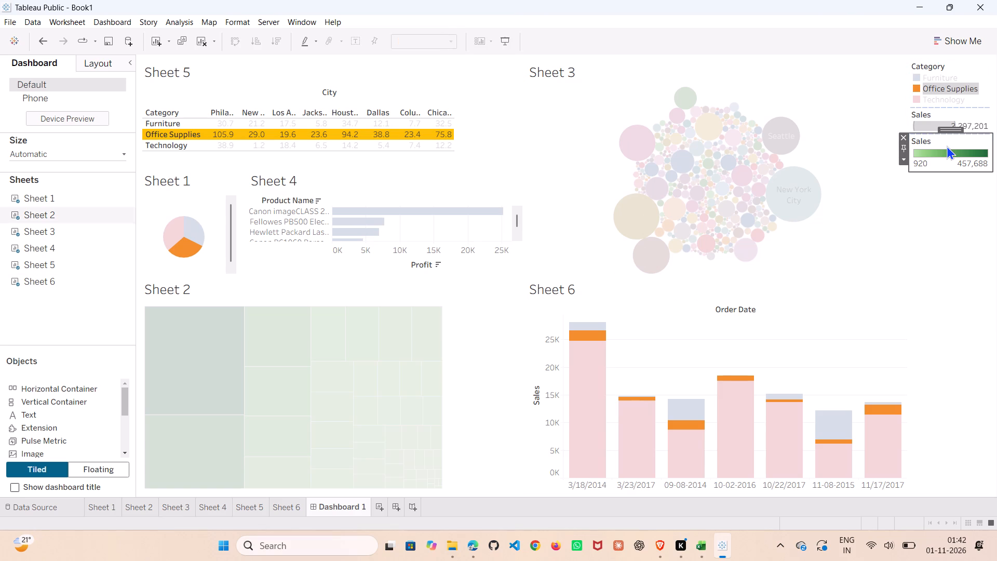
click(902, 134)
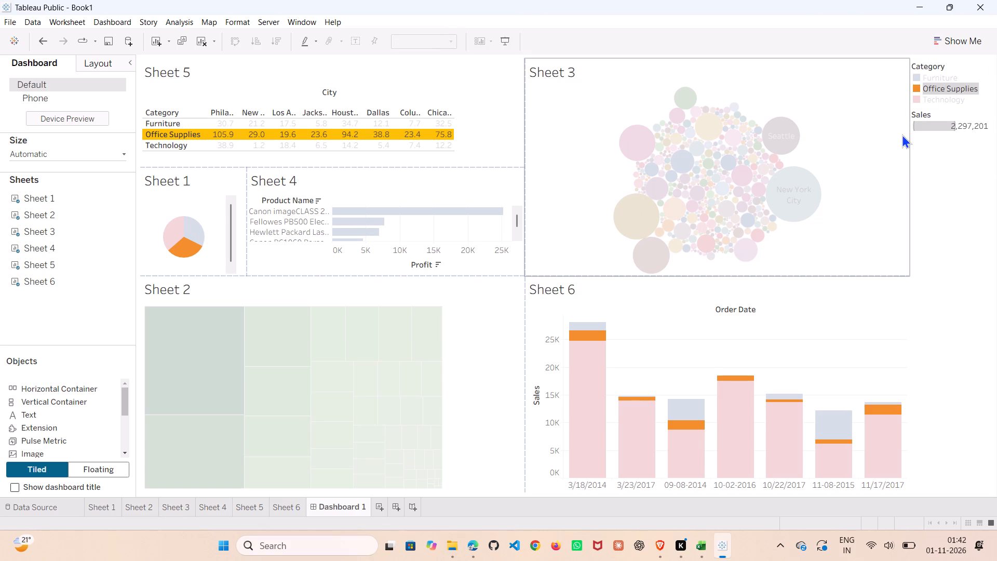
click(948, 98)
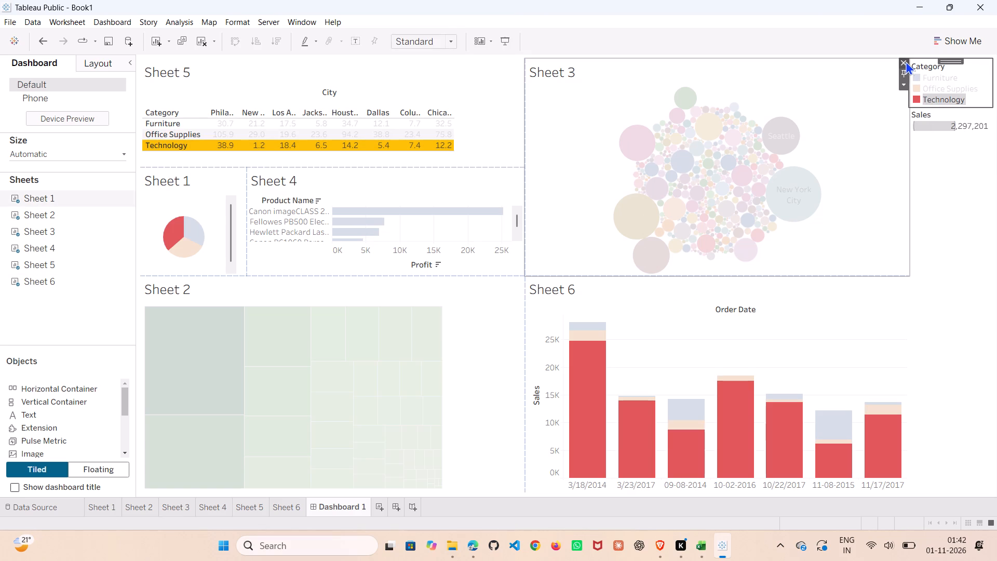
click(904, 59)
click(936, 77)
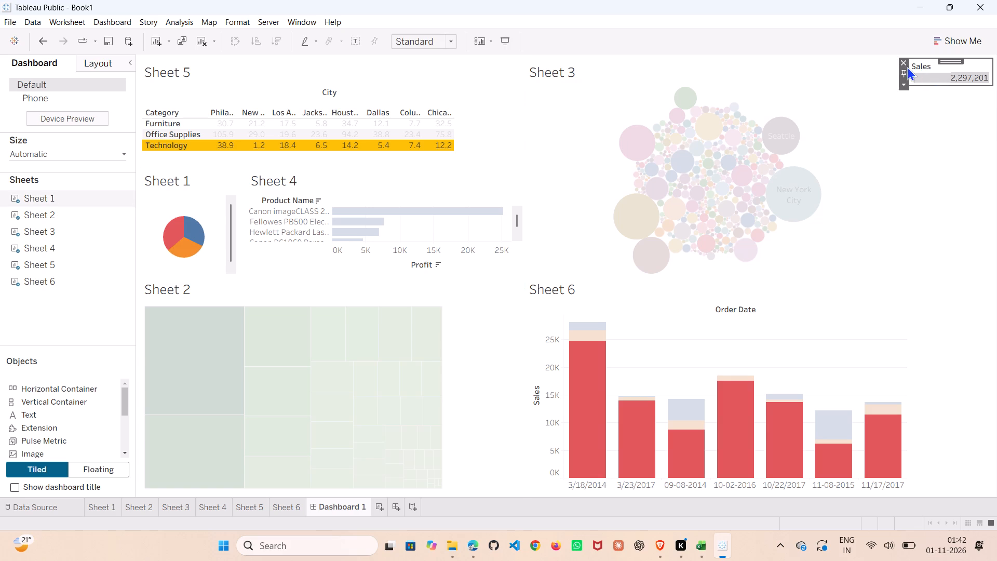
click(902, 60)
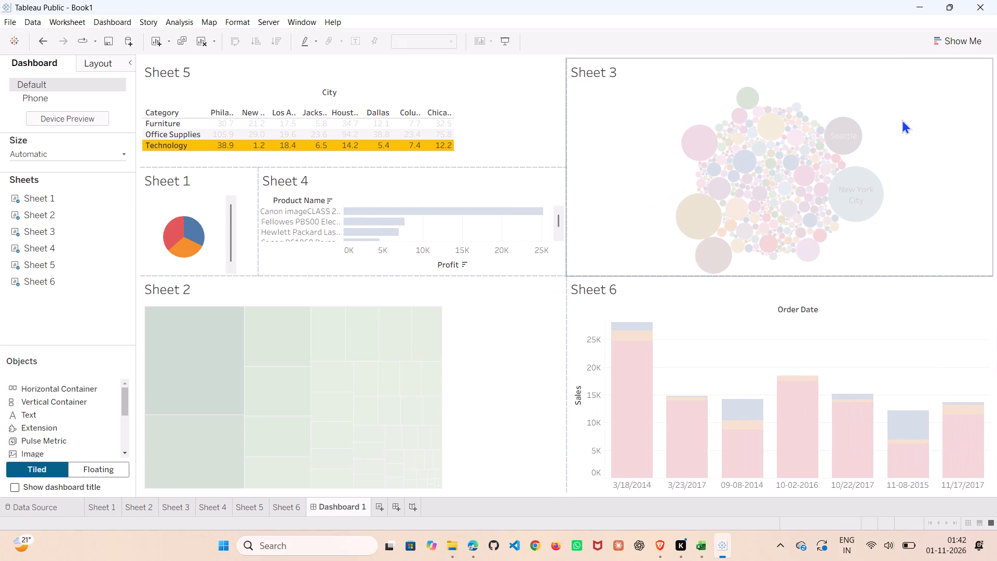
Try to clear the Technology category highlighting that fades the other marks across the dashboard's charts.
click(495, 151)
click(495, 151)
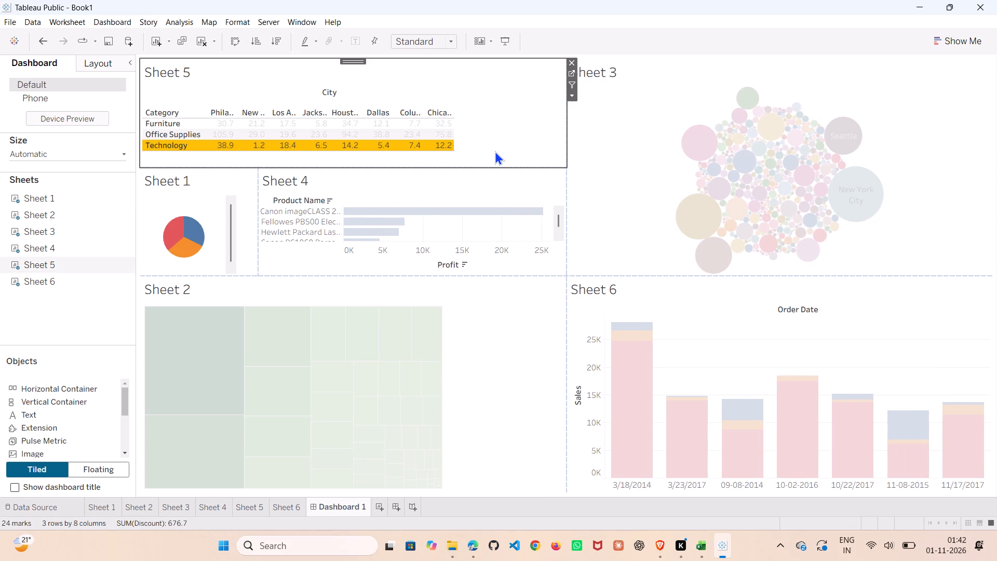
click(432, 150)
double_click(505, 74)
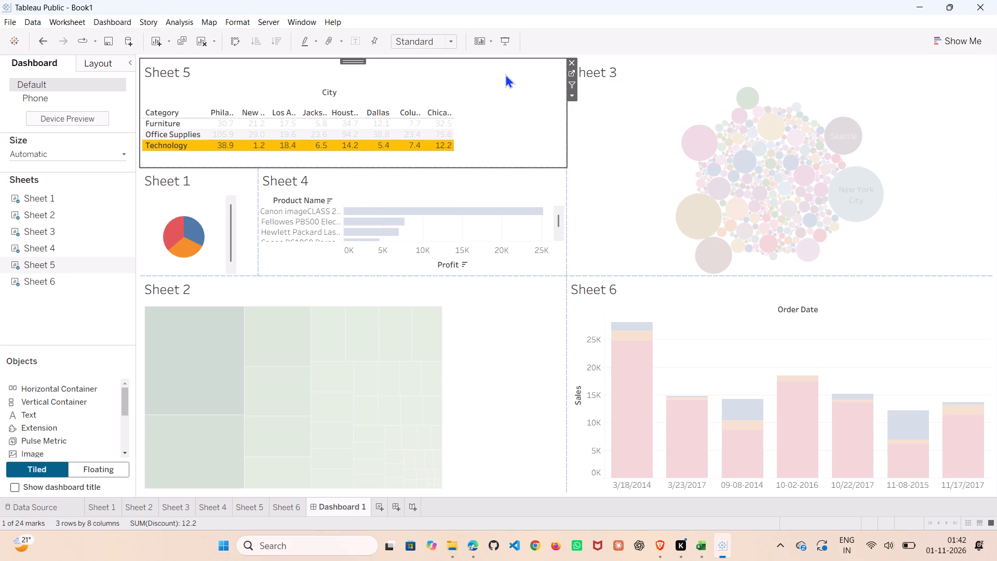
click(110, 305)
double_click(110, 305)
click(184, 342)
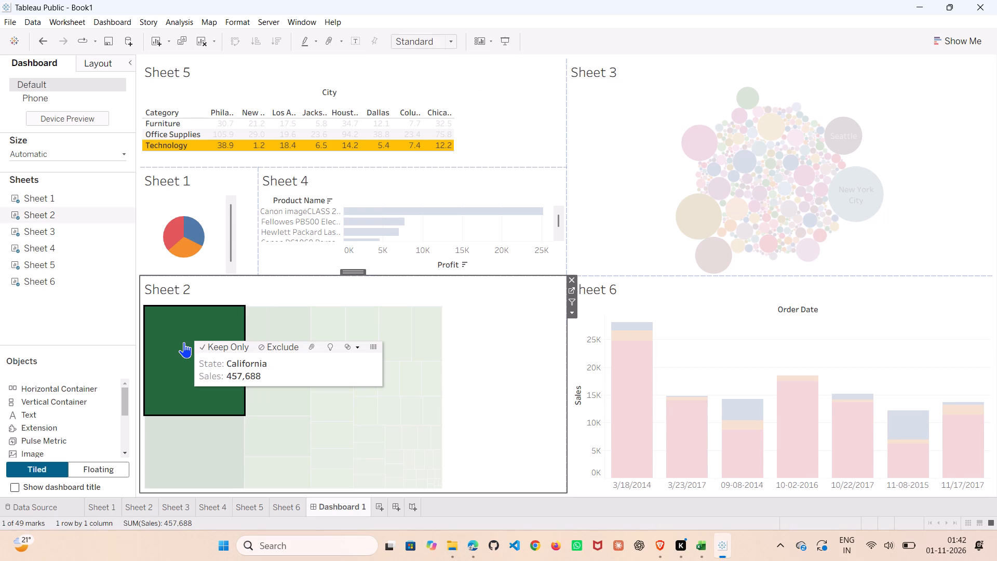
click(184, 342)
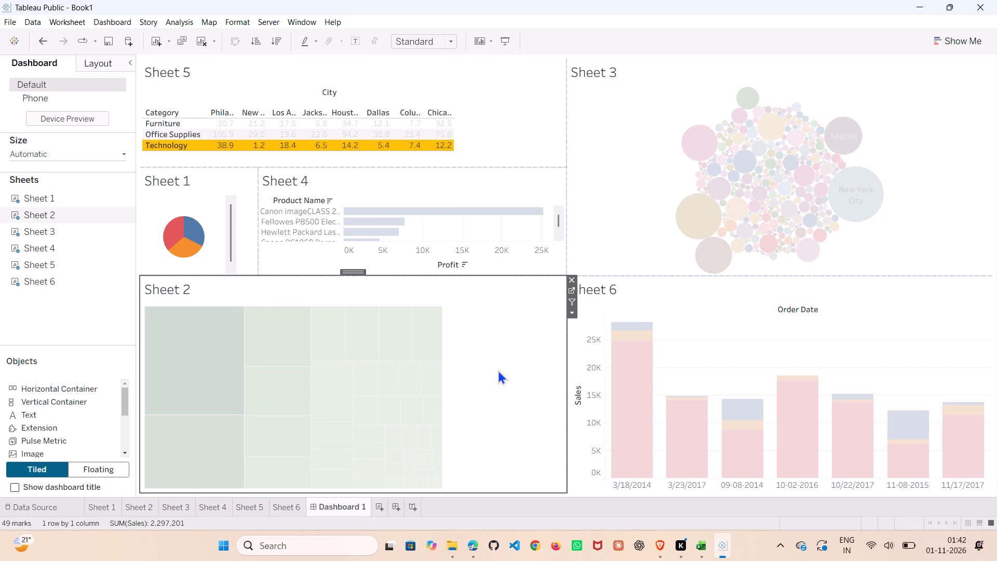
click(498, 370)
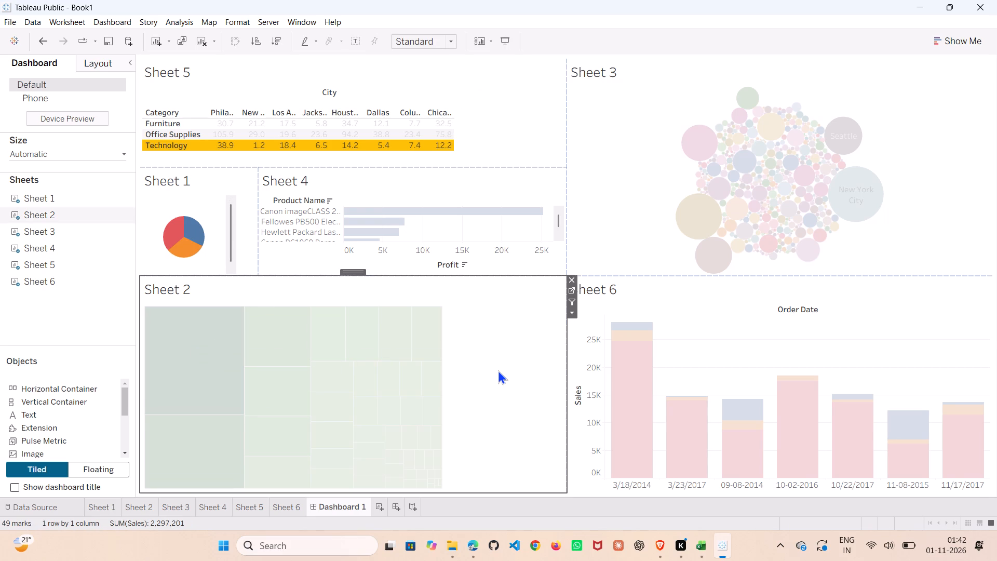
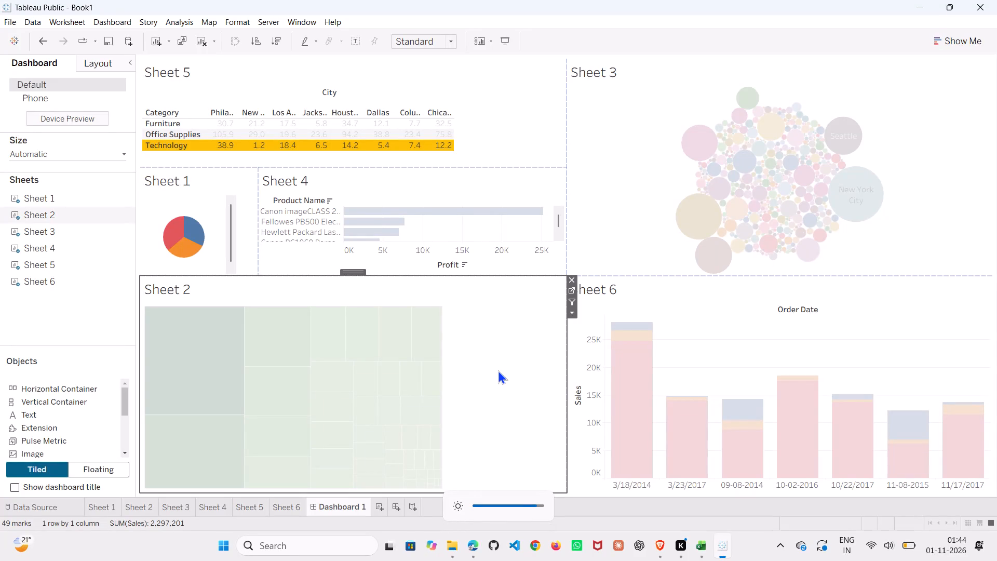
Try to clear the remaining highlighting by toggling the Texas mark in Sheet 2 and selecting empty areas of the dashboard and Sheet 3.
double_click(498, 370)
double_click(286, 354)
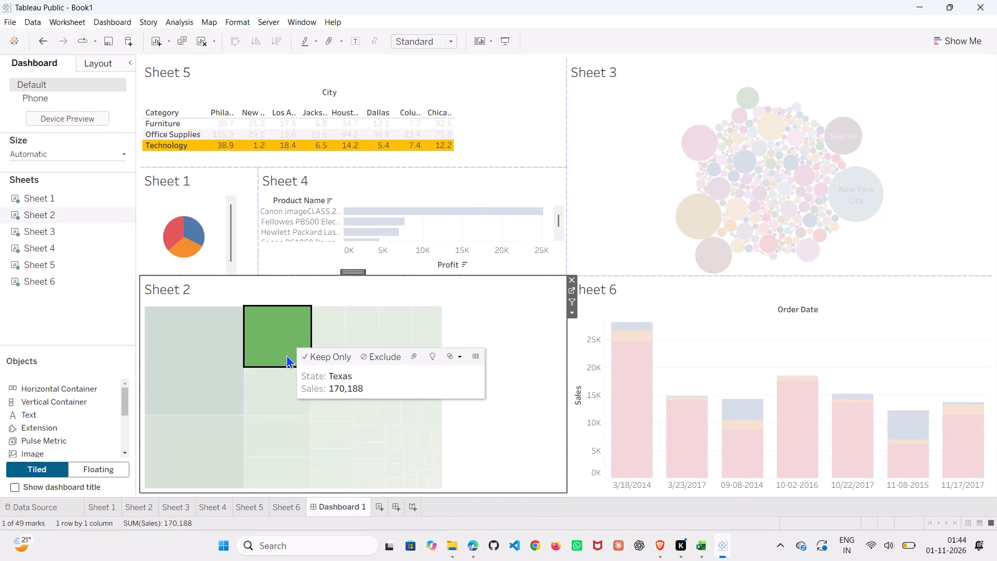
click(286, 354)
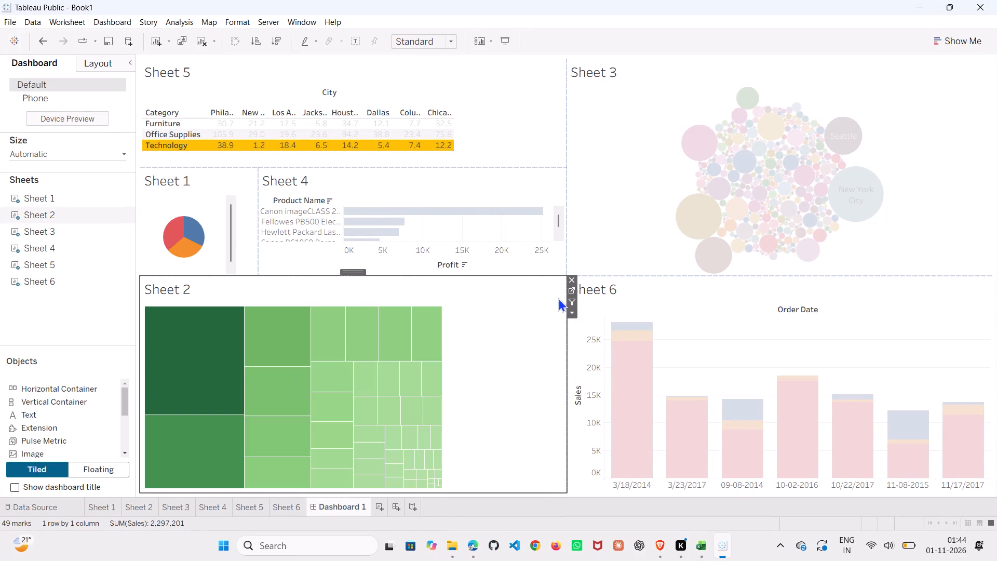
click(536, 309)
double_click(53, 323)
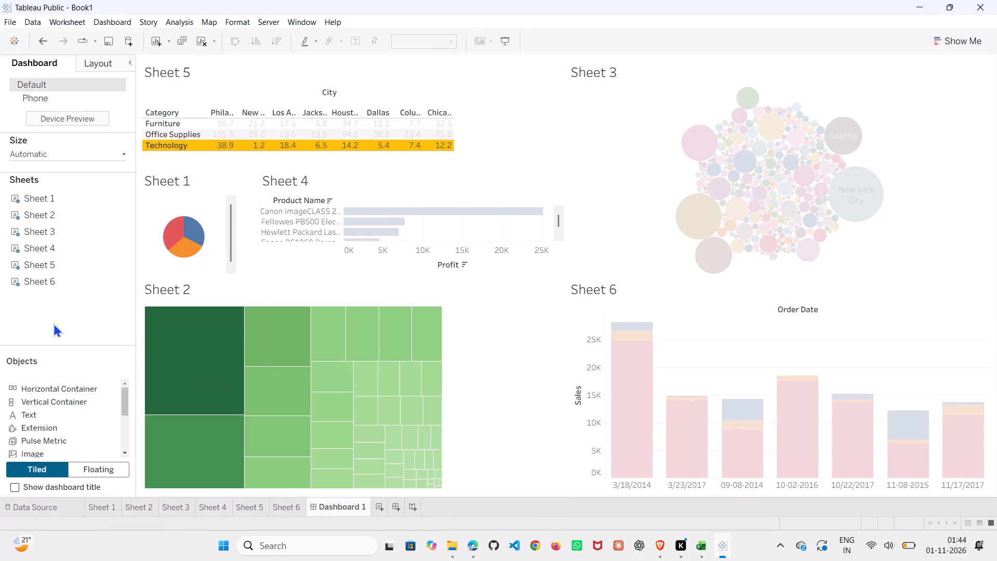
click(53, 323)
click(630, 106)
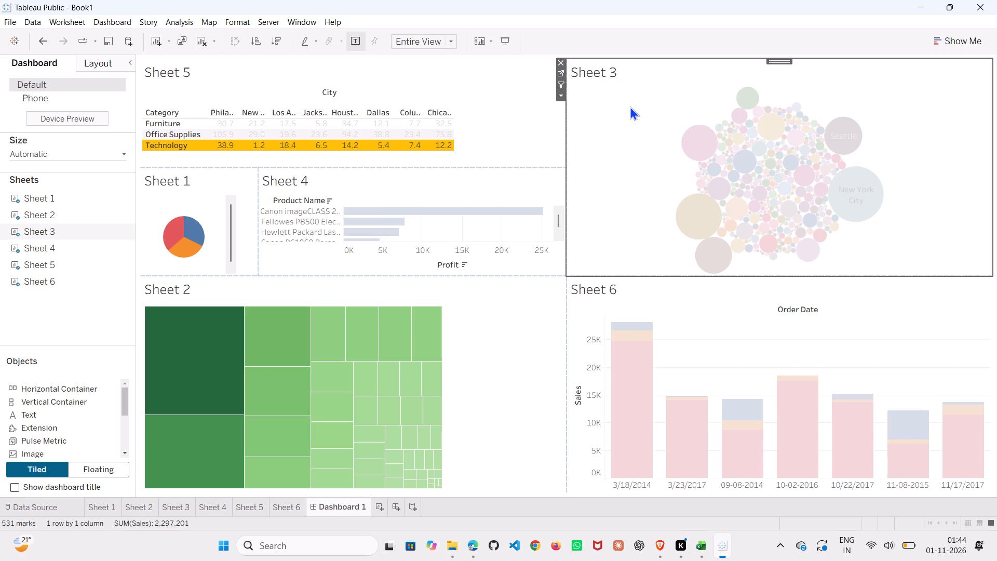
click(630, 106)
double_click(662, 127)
Undo the removal of the three dashboard legends and the last narrowing of the Sheet 1 tile.
key(ctrl+z)
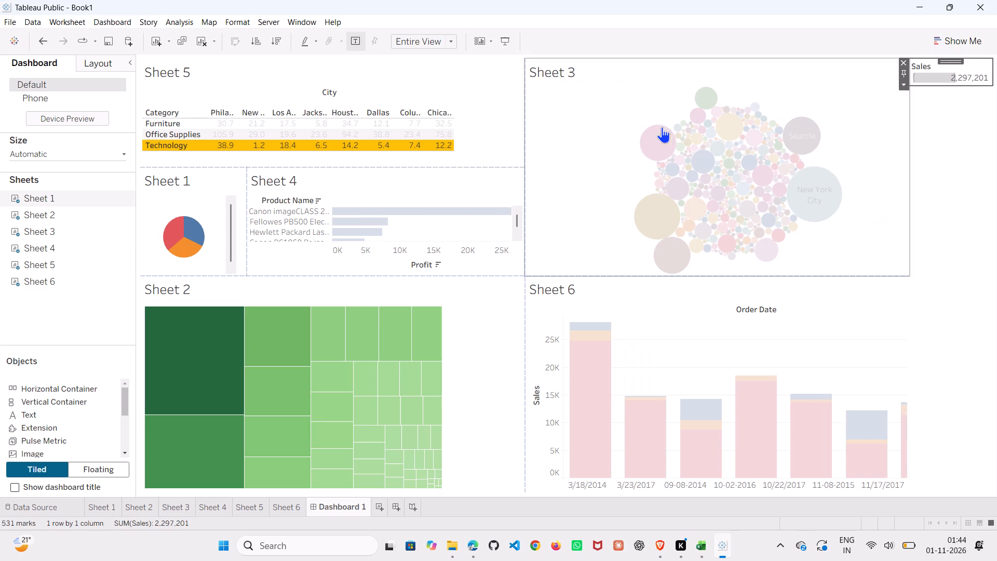
key(ctrl+z)
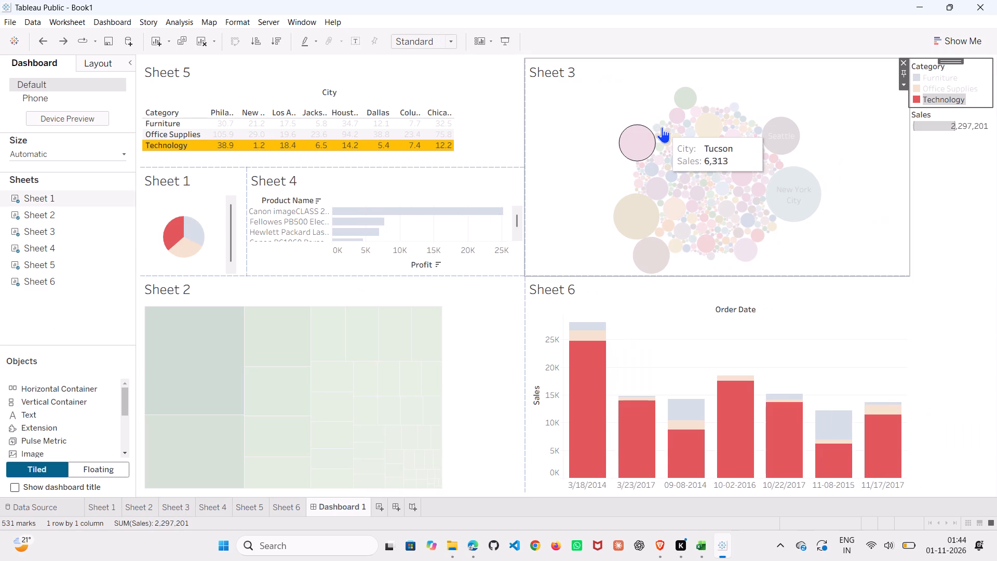
key(ctrl+z)
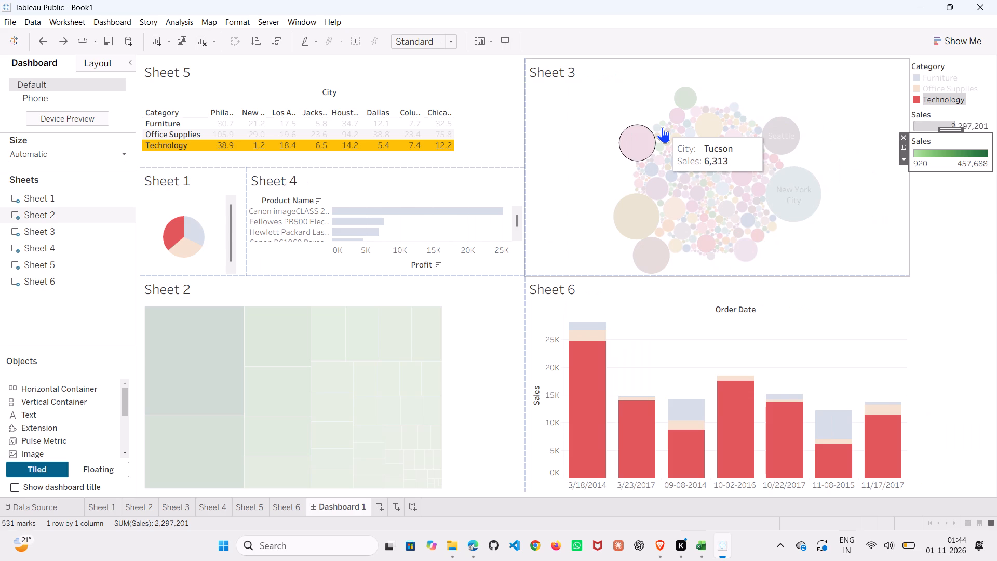
key(ctrl+z)
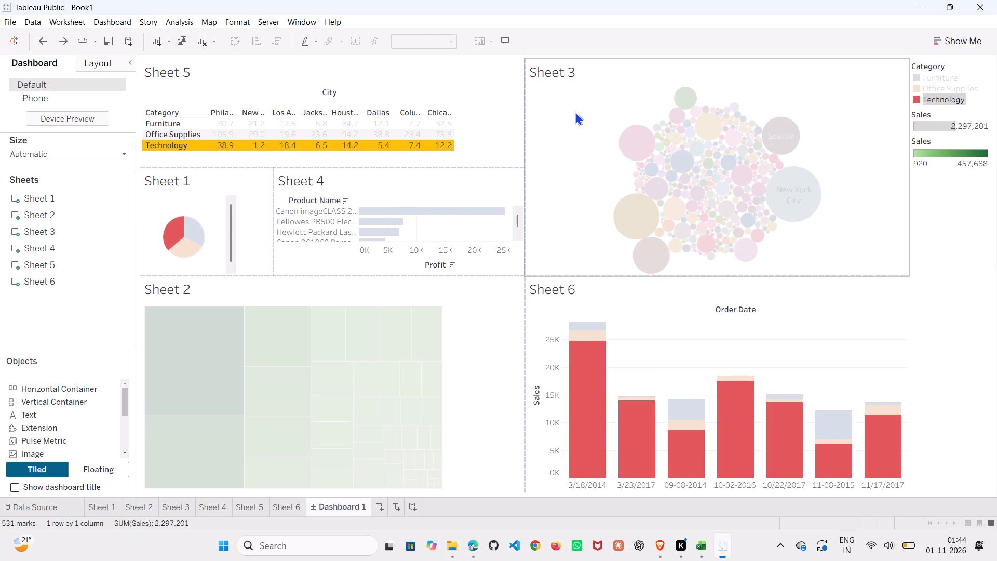
Clear the Technology highlighting across the dashboard from an empty area of the Sheet 3 bubble chart.
click(573, 113)
double_click(573, 113)
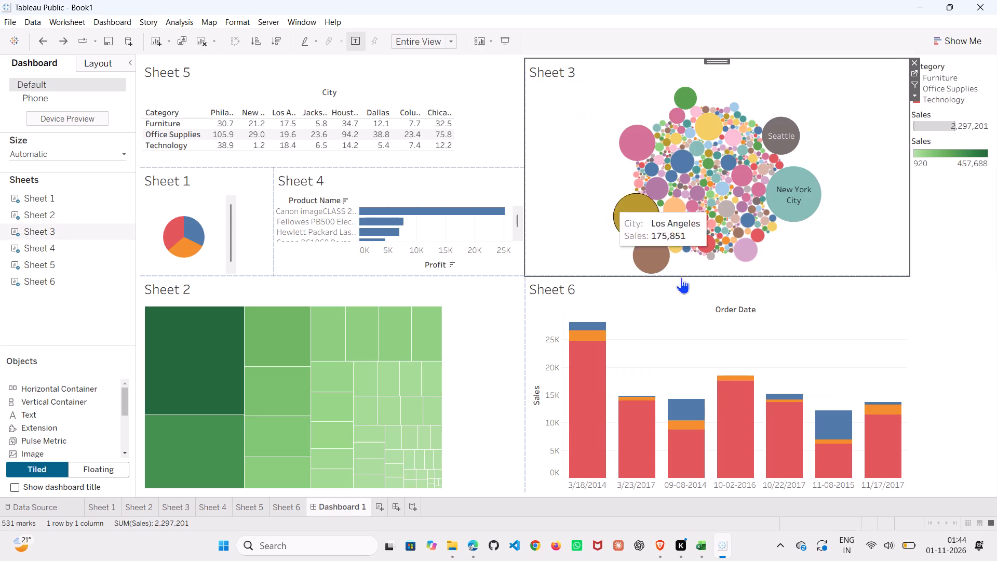
Remove the Sales color legend, the Sales size legend and the Category legend from the dashboard.
click(980, 147)
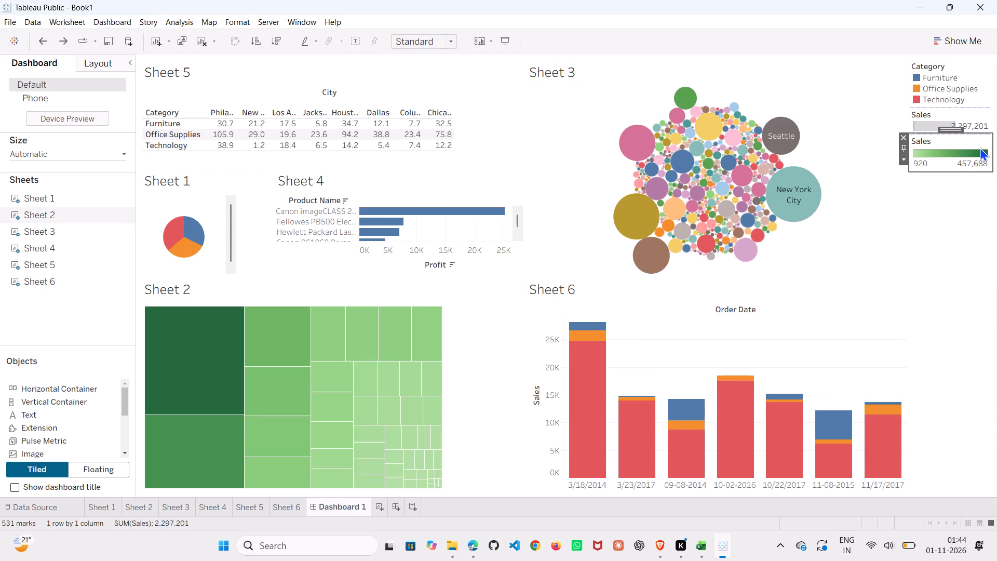
click(903, 135)
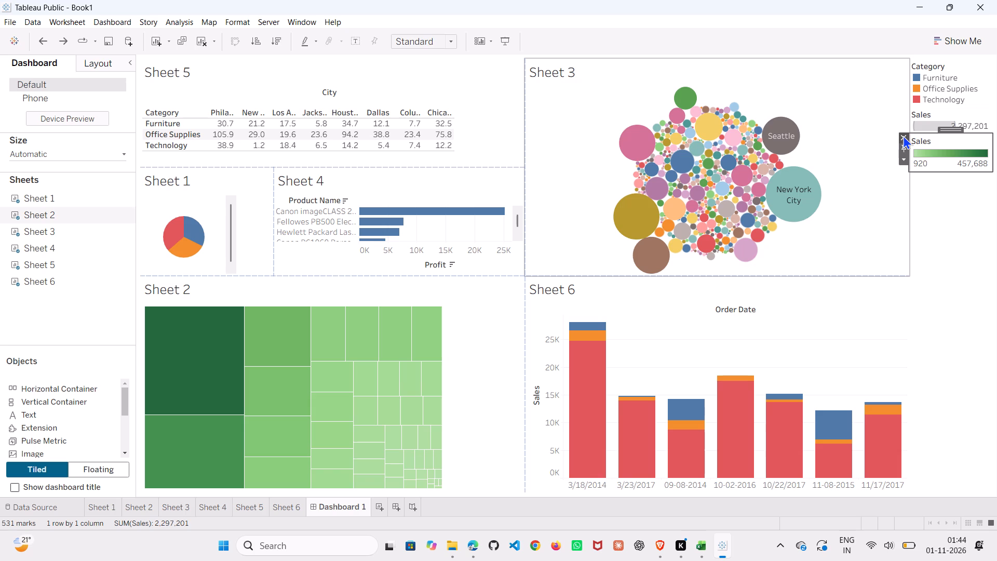
click(923, 115)
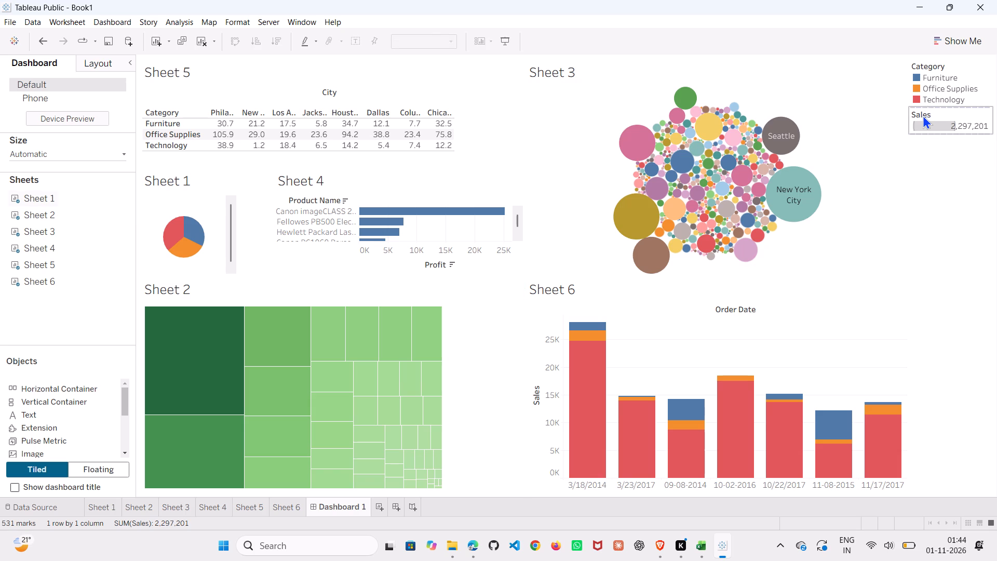
click(904, 111)
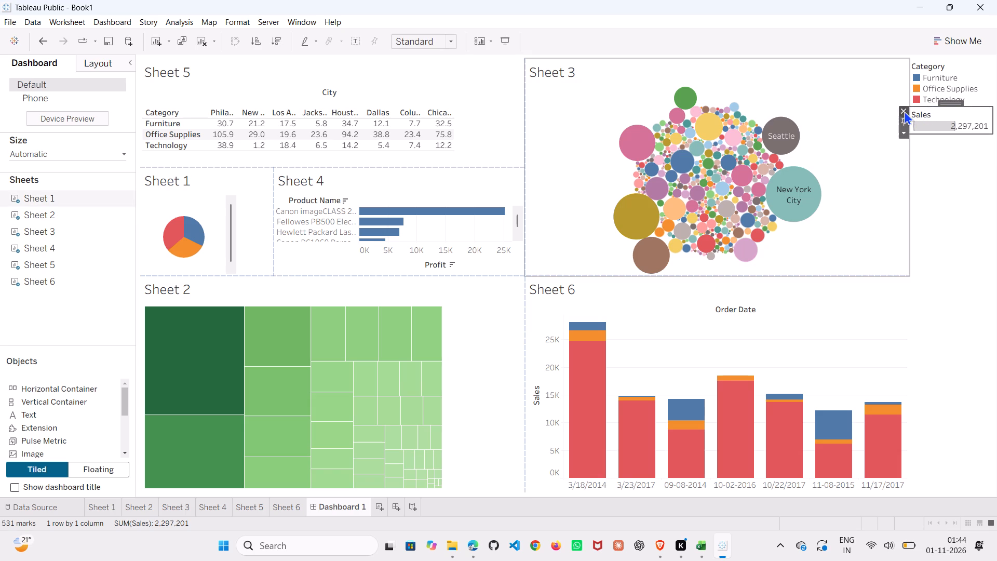
click(933, 71)
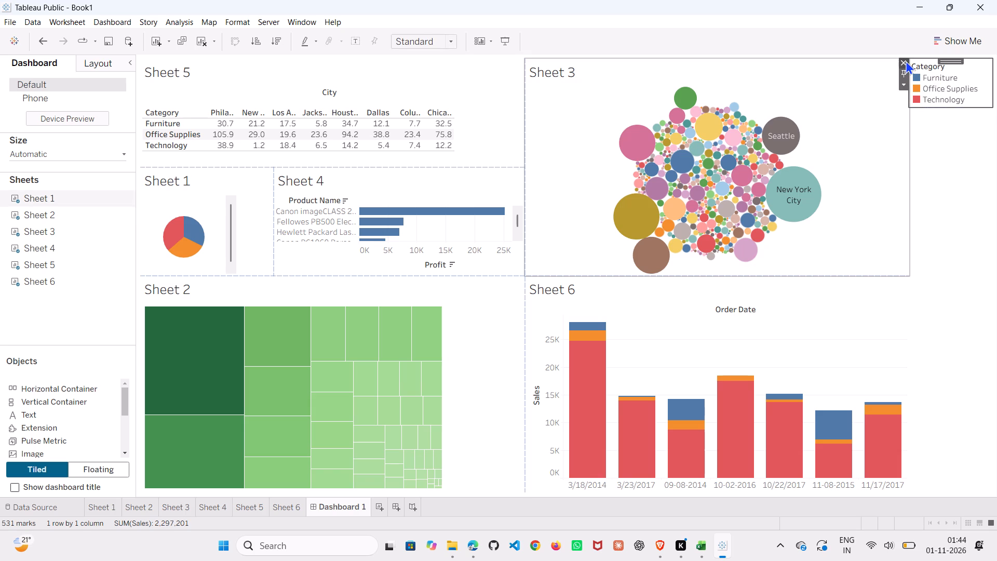
click(906, 61)
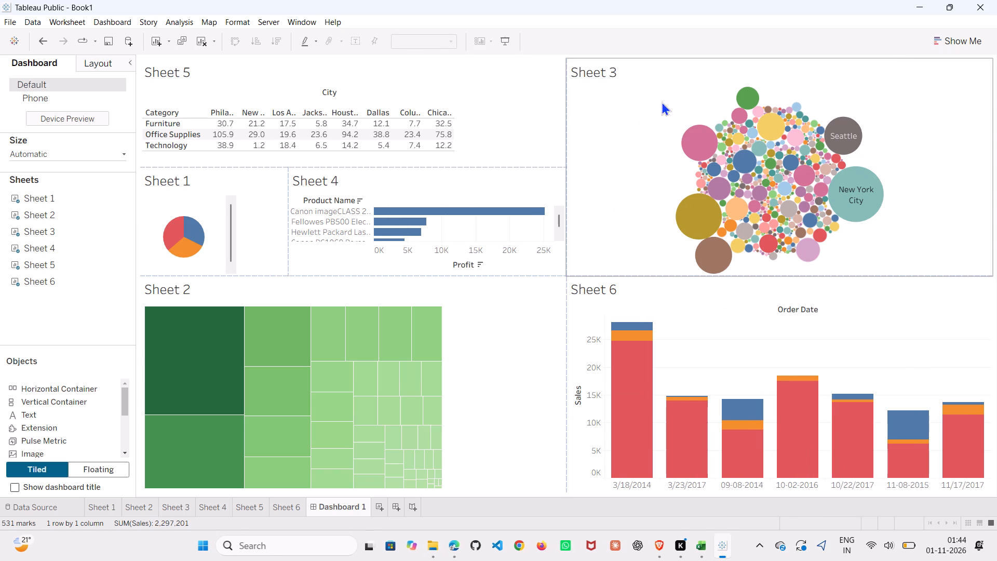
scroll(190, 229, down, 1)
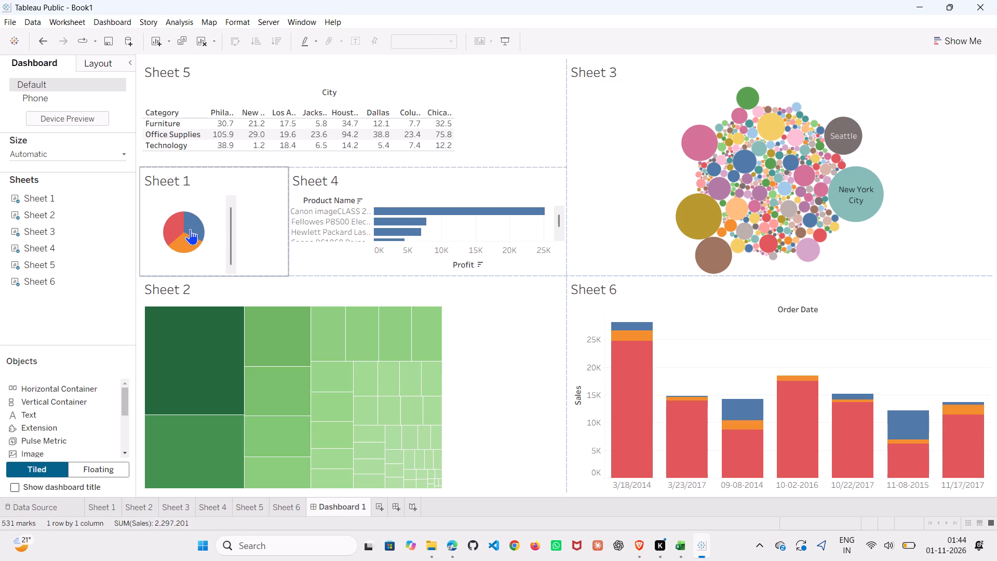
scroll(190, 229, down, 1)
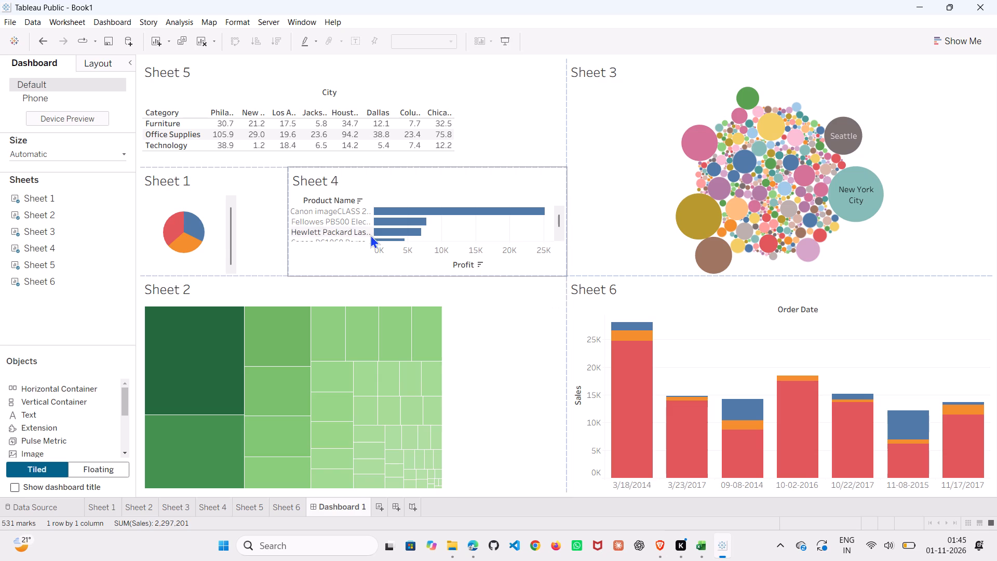
Show the dashboard title above the charts.
click(14, 488)
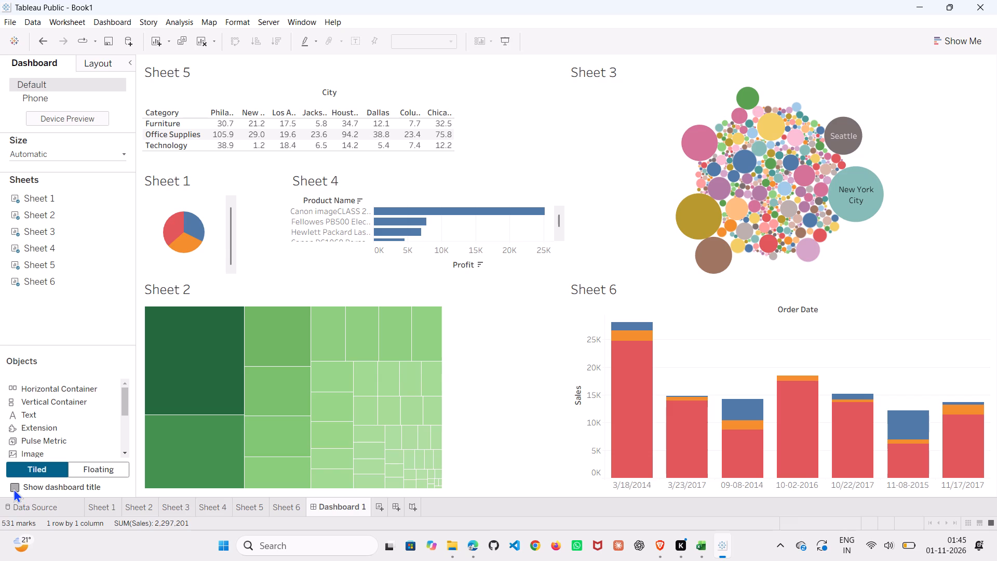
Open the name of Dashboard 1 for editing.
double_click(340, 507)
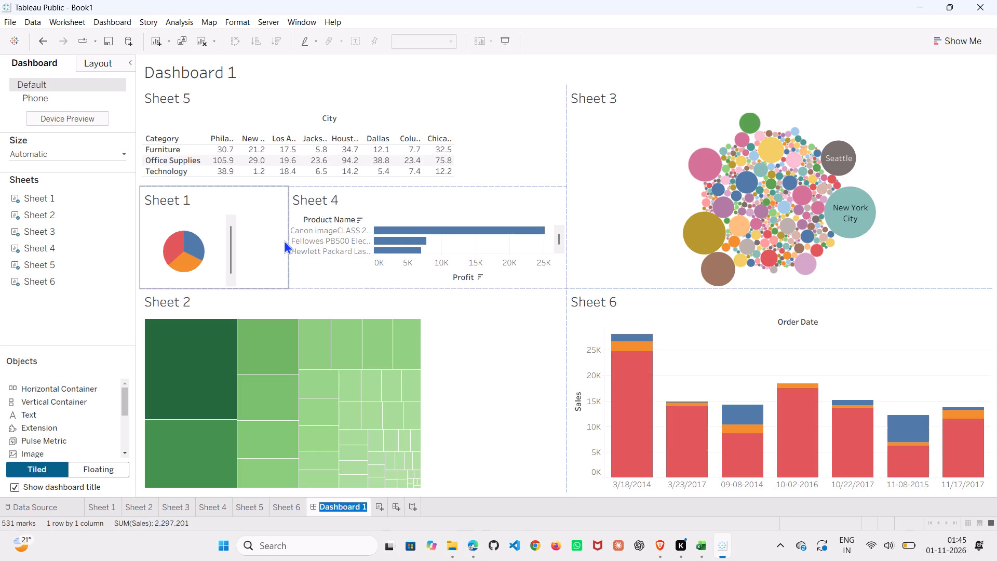
Narrow the Sheet 1 pie chart tile to give the adjacent Sheet 4 bar chart more width.
drag(288, 240, 266, 240)
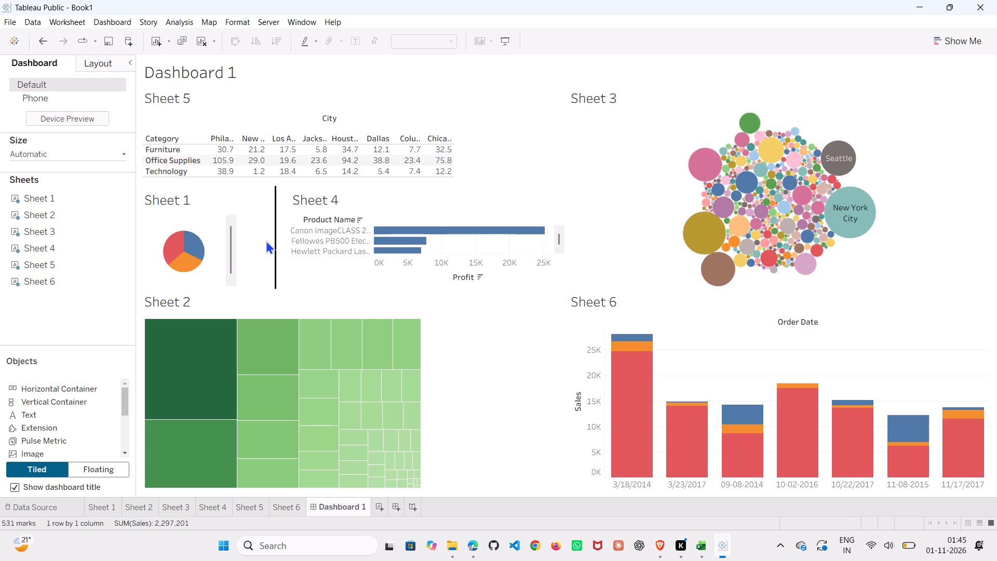
drag(266, 240, 244, 240)
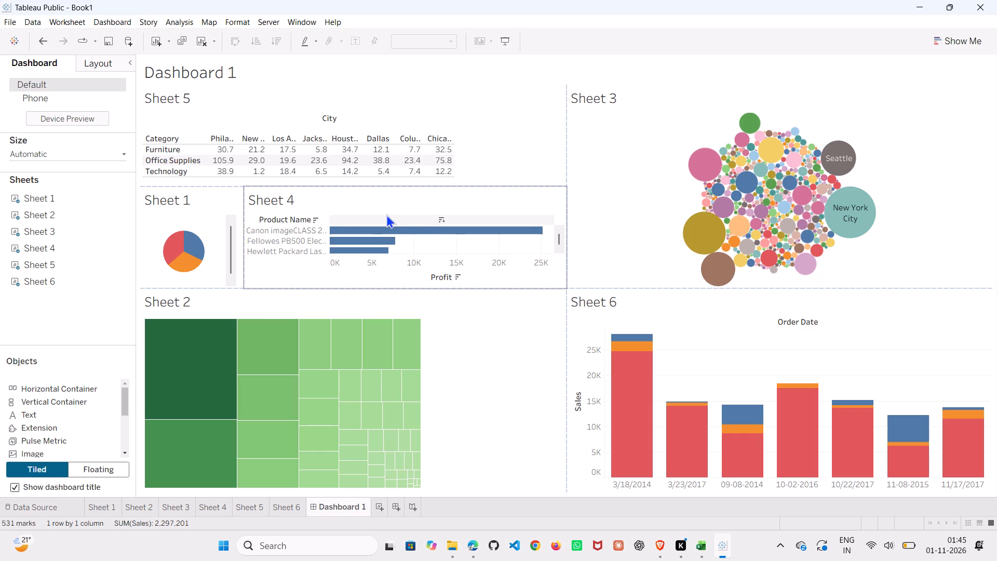
Reduce the height of the Sheet 5 table tile so the Sheet 1 and Sheet 4 charts below become taller.
scroll(428, 241, down, 1)
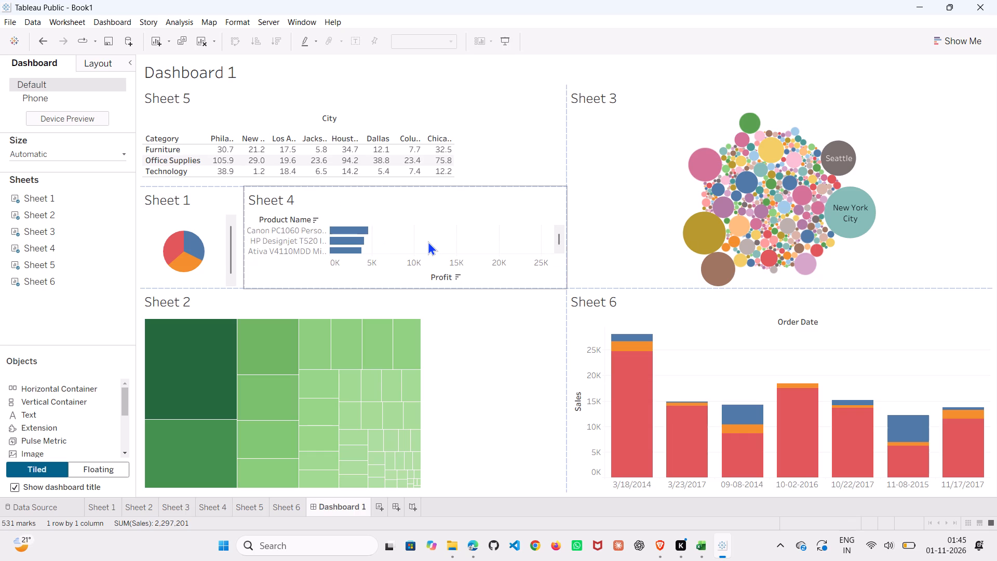
scroll(428, 241, down, 1)
scroll(428, 241, up, 1)
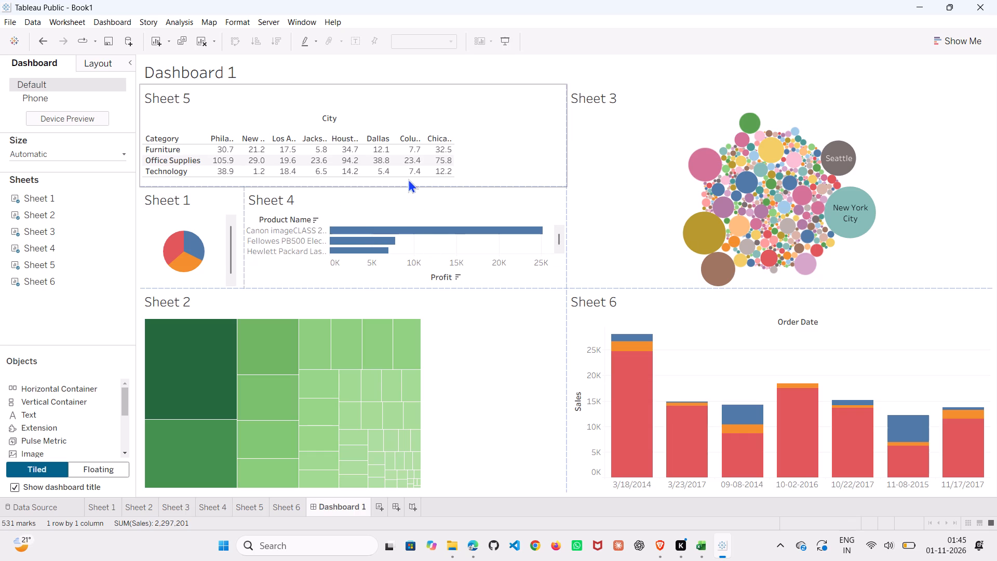
drag(405, 188, 406, 173)
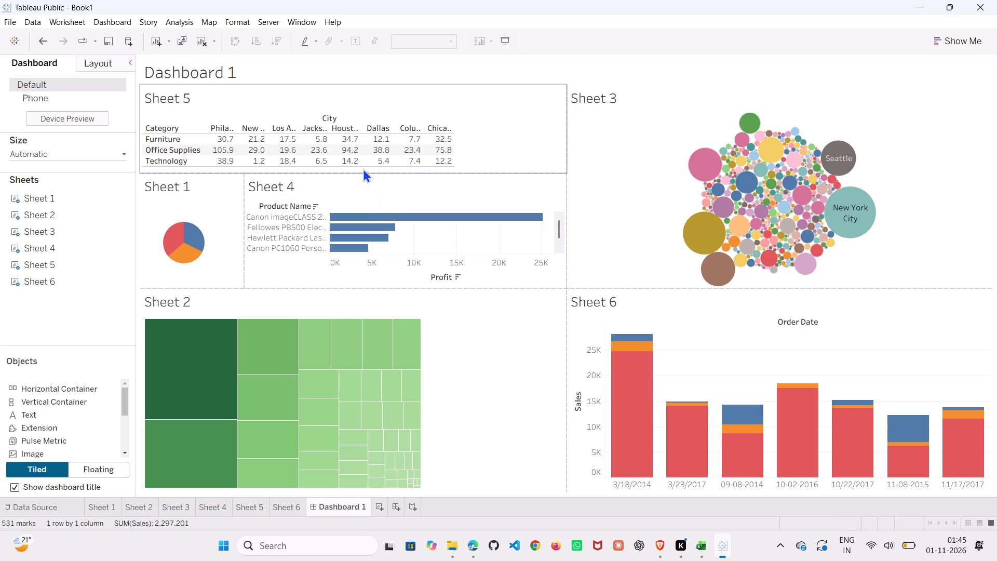
drag(363, 172, 363, 166)
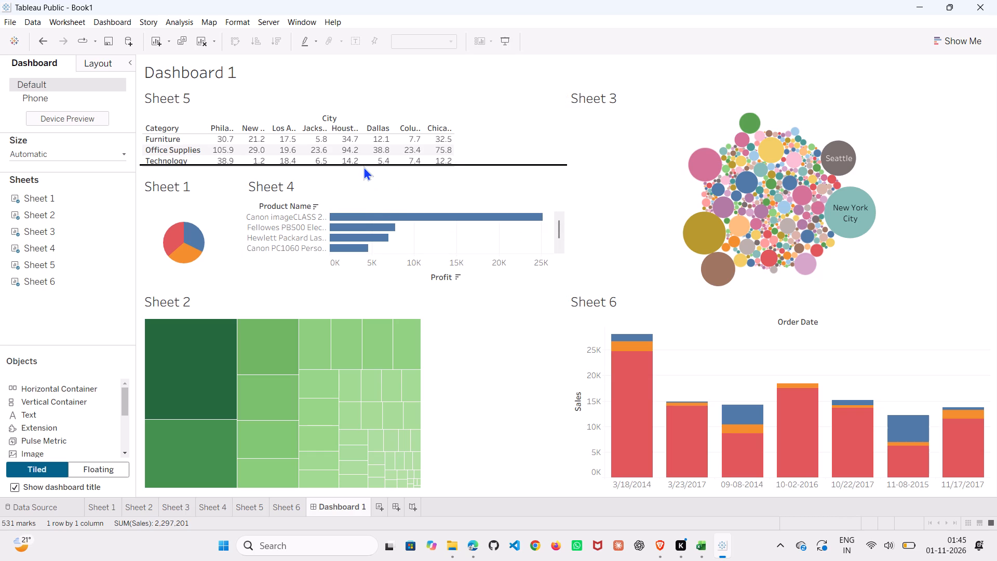
drag(363, 166, 363, 163)
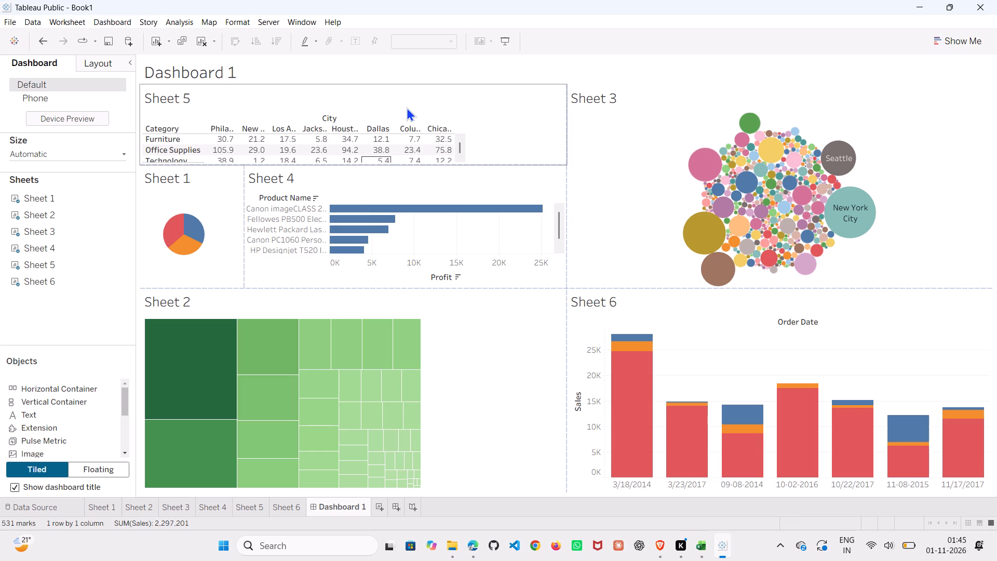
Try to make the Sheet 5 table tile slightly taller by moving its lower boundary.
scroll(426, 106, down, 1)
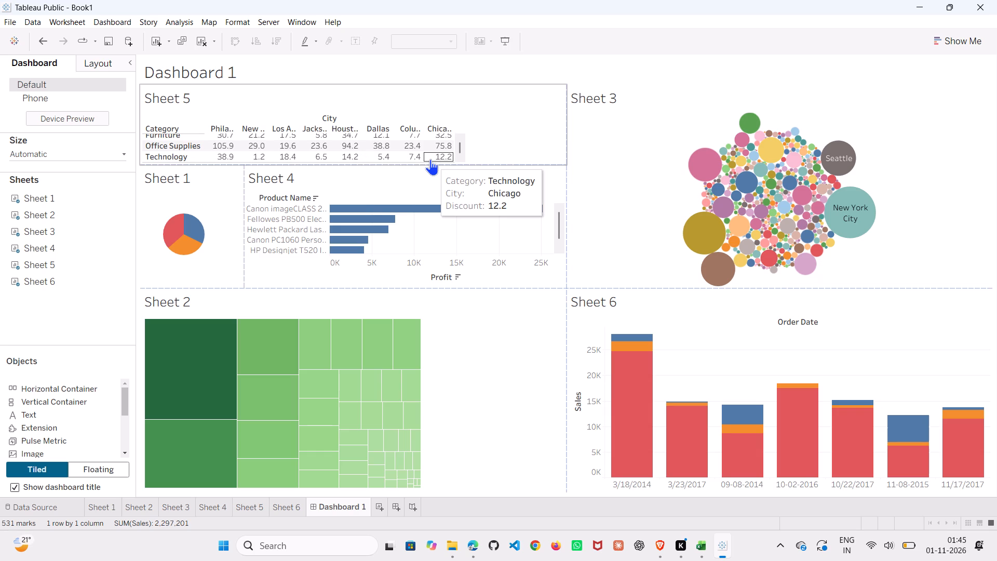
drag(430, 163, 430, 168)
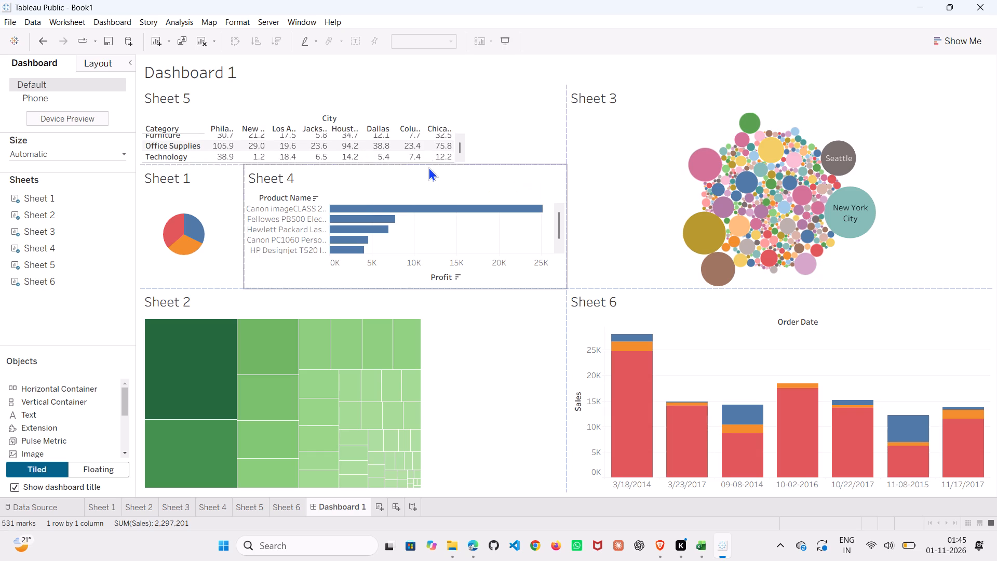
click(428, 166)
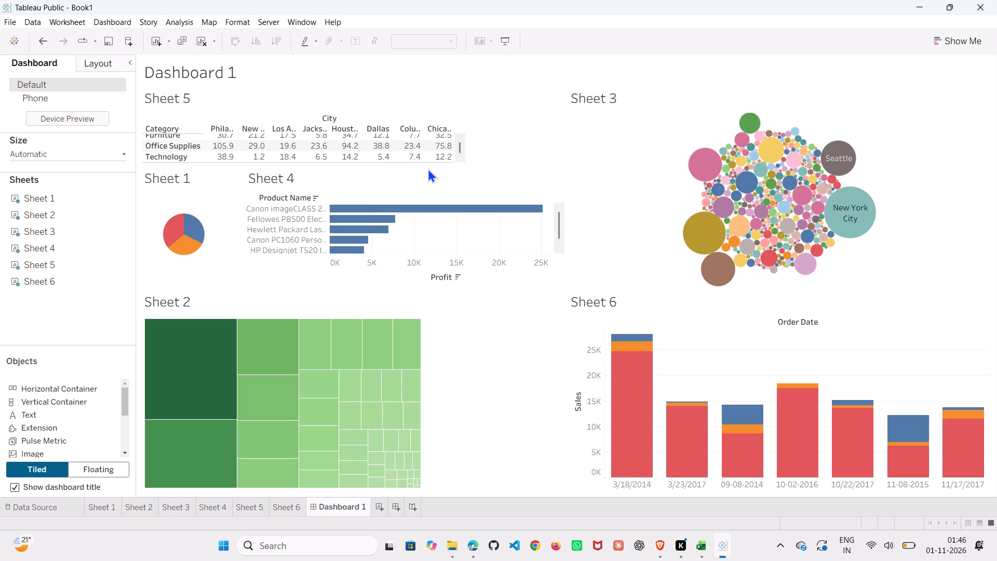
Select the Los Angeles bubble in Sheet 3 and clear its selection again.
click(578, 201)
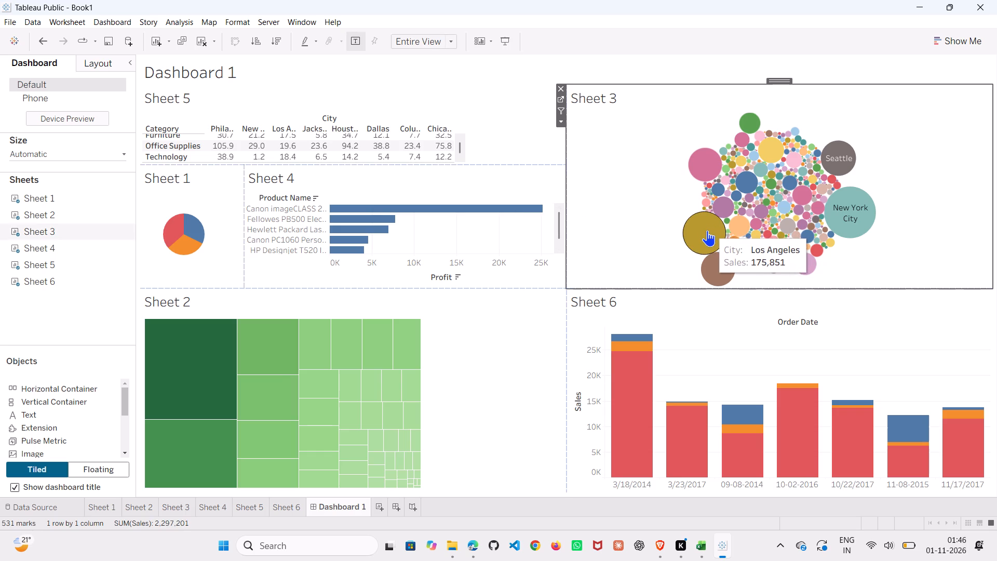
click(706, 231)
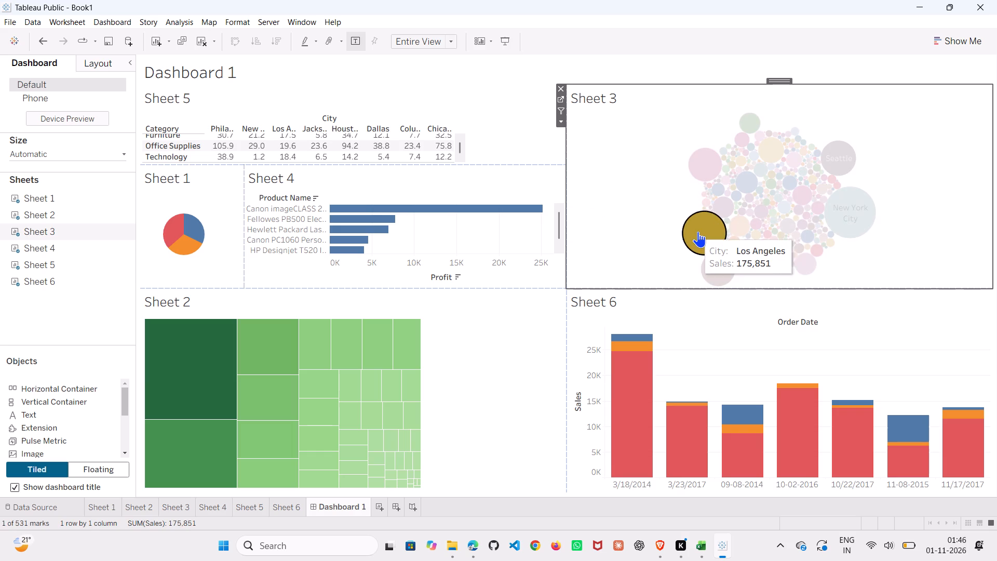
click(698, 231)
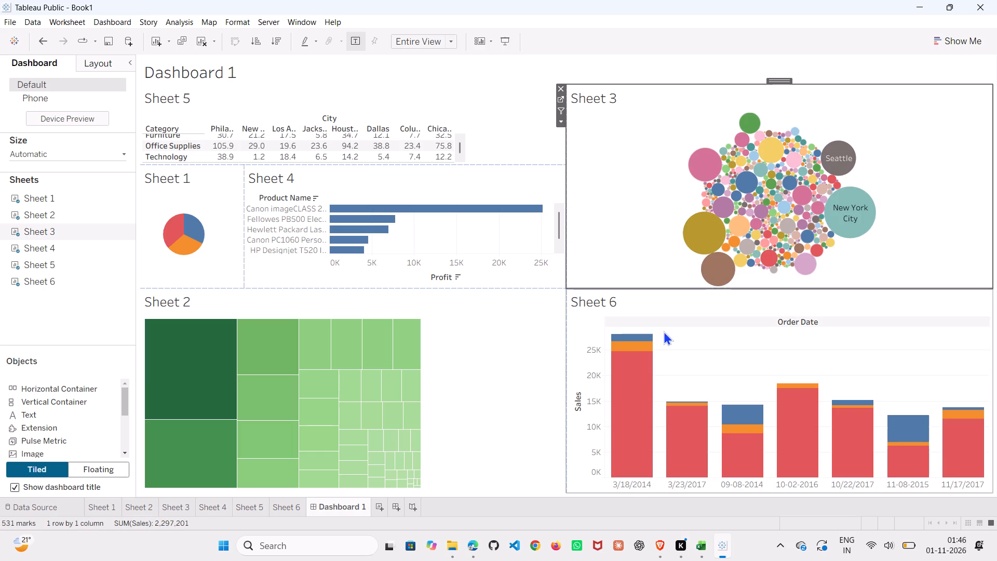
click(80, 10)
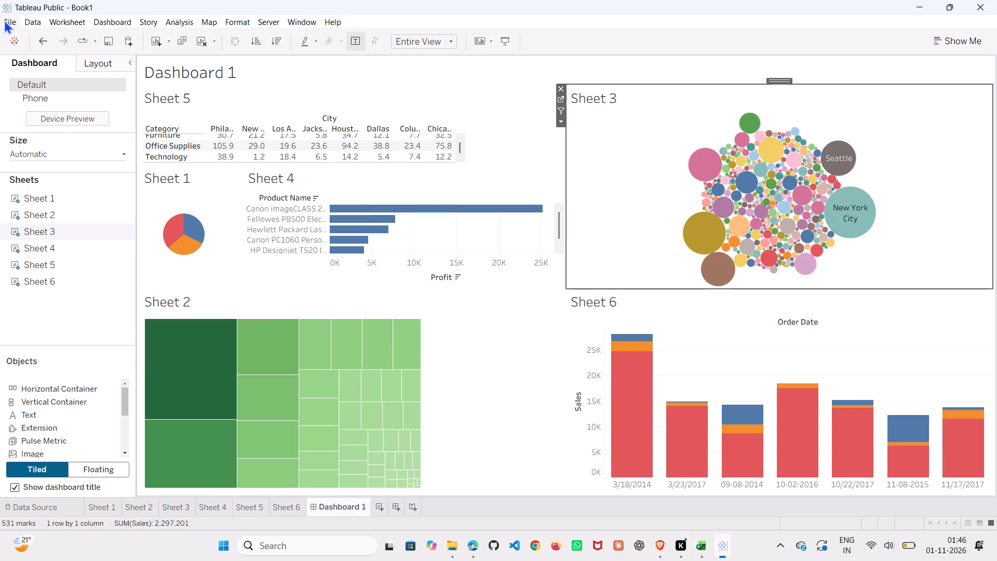
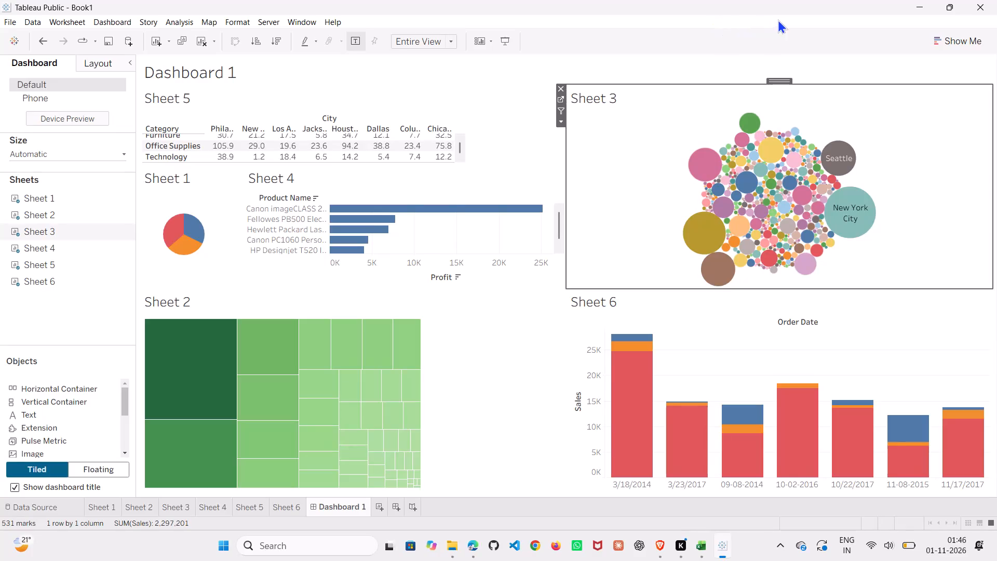
Close the Book1 workbook and exit the application.
click(982, 2)
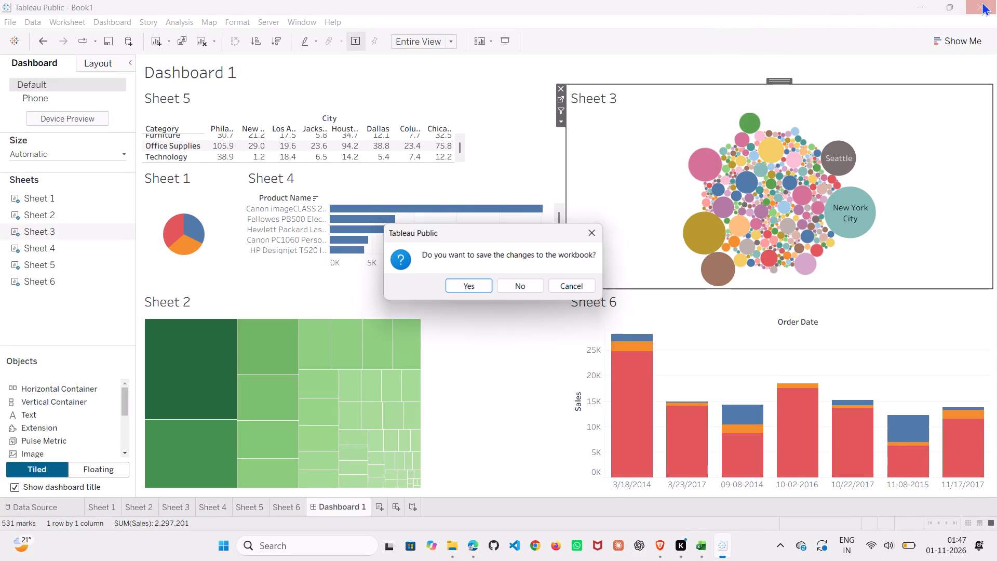